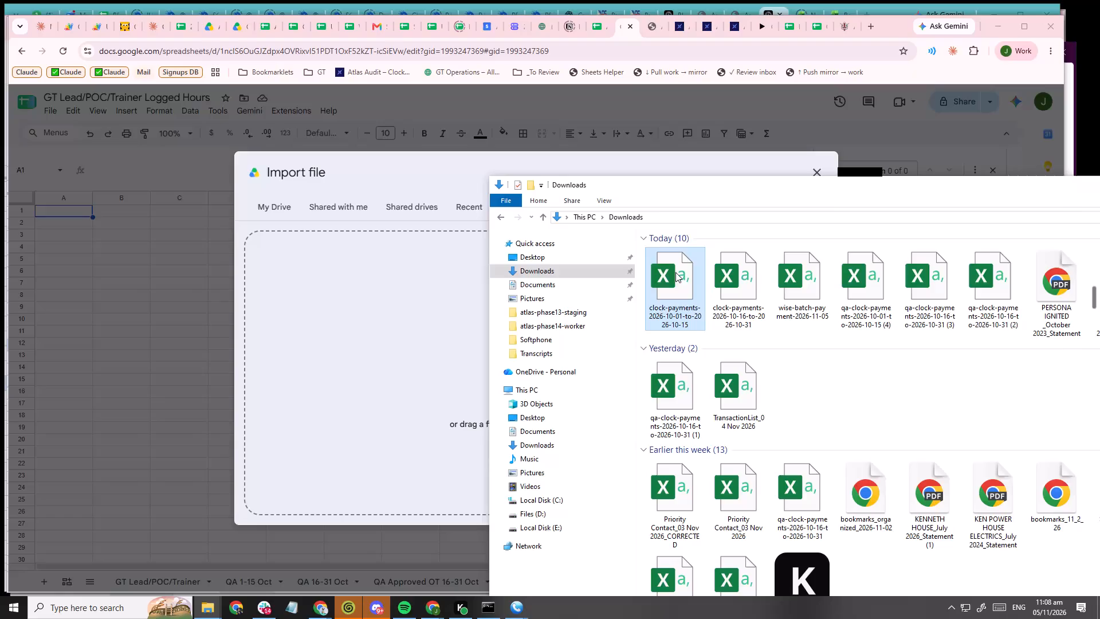
Import clock-payments-2026-10-01-to-2026-10-15.csv from Downloads as a new spreadsheet, with the separator detected automatically, and open the imported spreadsheet.
{"action": "left_click_drag", "start_coordinate": [675, 272], "coordinate": [376, 417]}
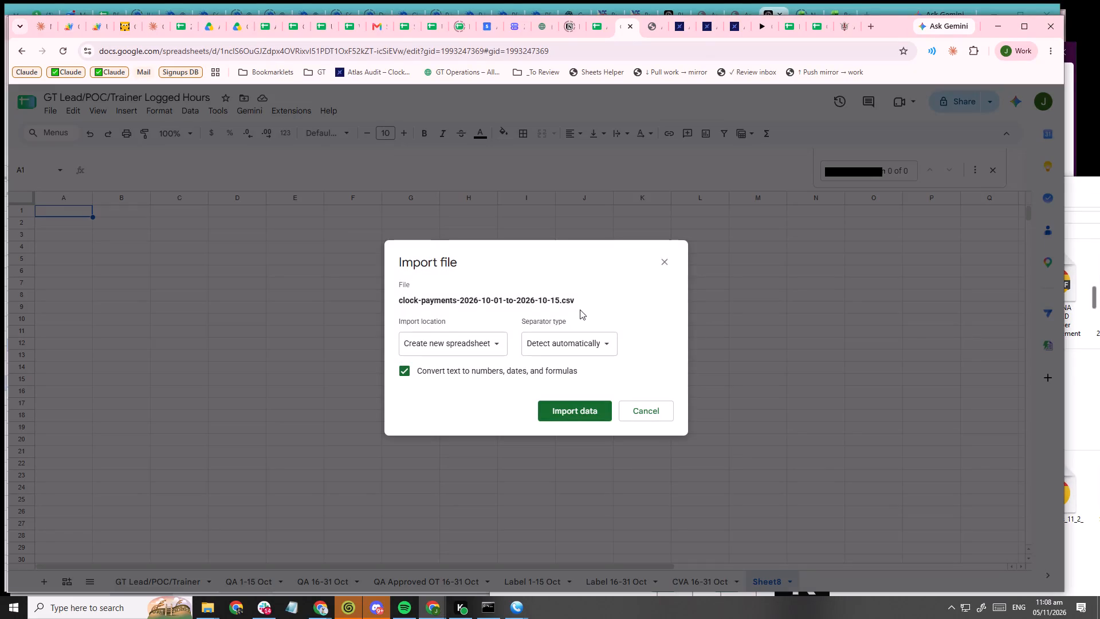
{"action": "left_click", "coordinate": [494, 344]}
{"action": "left_click", "coordinate": [557, 282]}
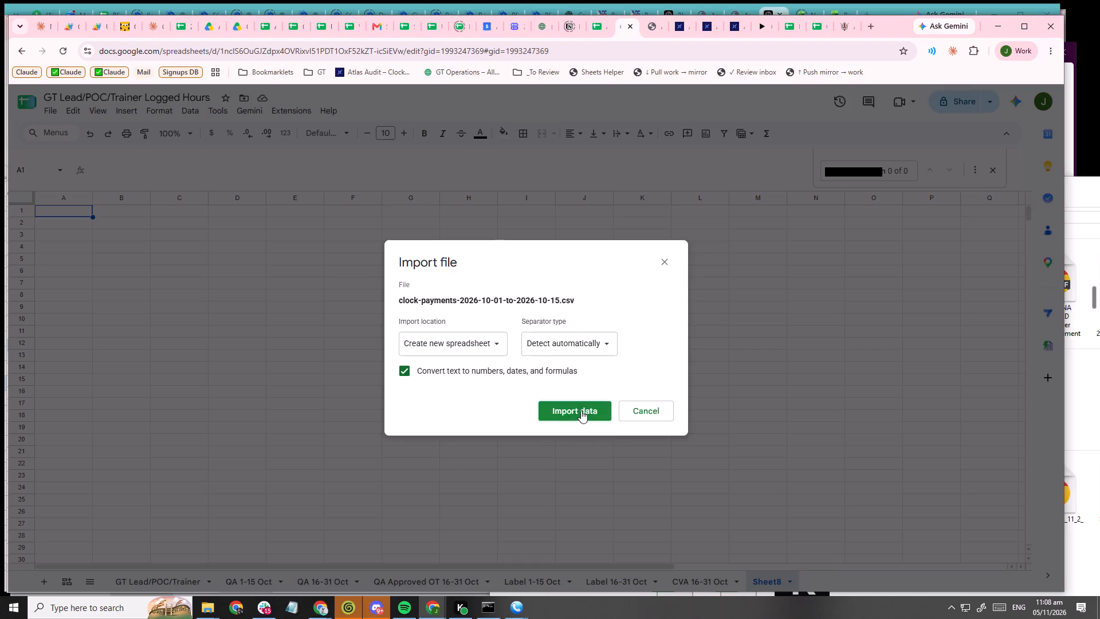
{"action": "left_click", "coordinate": [581, 410]}
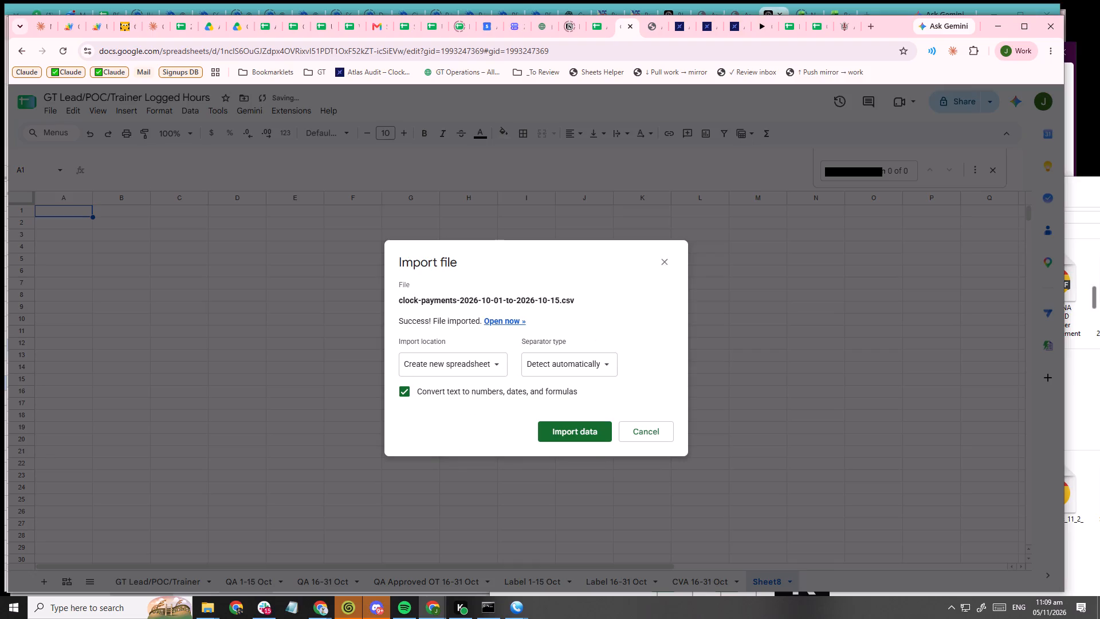
{"action": "left_click", "coordinate": [501, 324]}
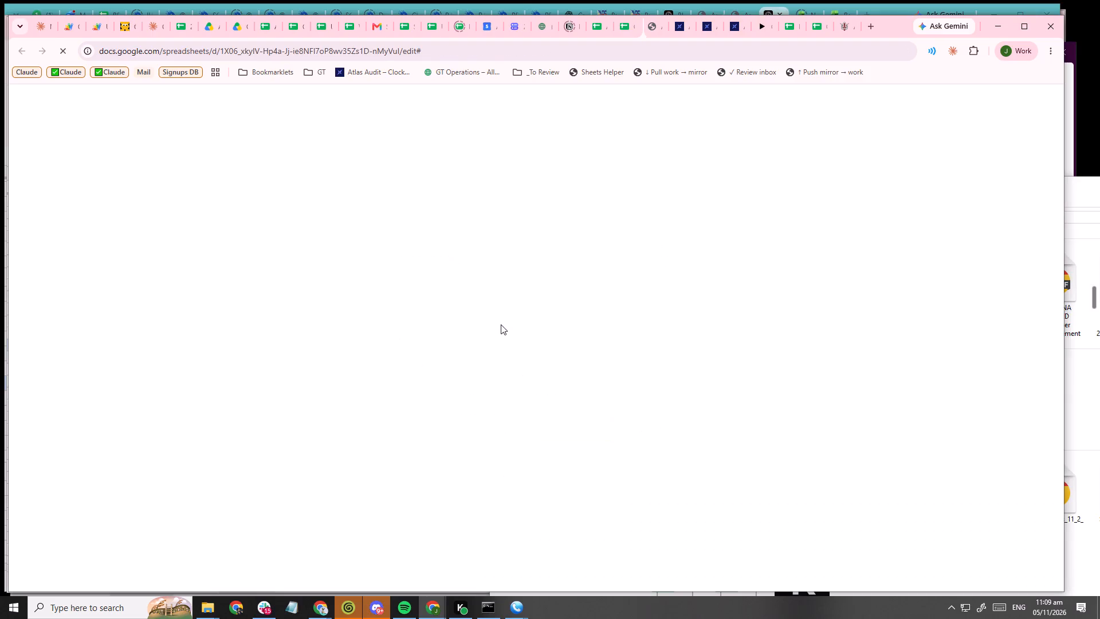
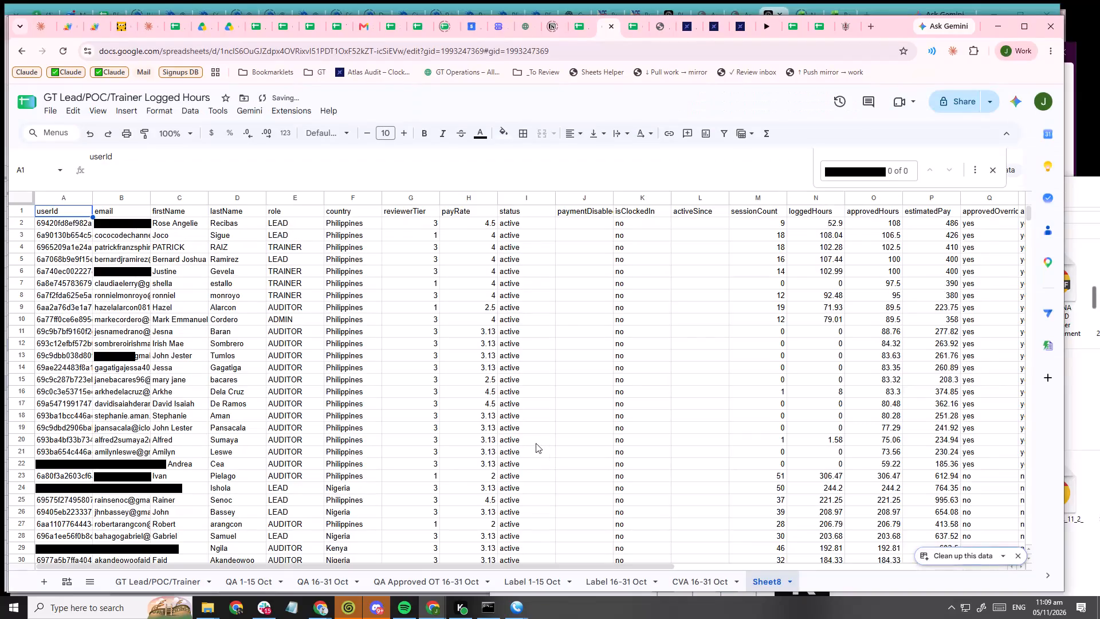
Move the loggedHours and approvedHours columns together so they sit directly after the status column.
{"action": "scroll", "coordinate": [533, 437], "scroll_direction": "down", "scroll_amount": 8}
{"action": "scroll", "coordinate": [523, 436], "scroll_direction": "up", "scroll_amount": 17}
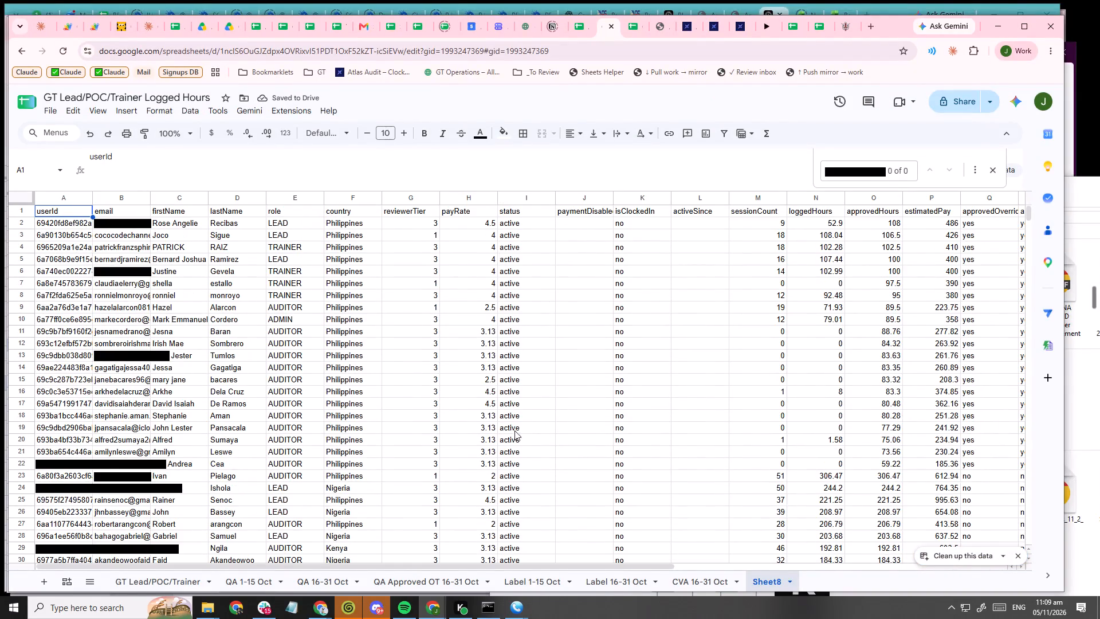
{"action": "scroll", "coordinate": [595, 347], "scroll_direction": "down", "scroll_amount": 6, "text": "shift"}
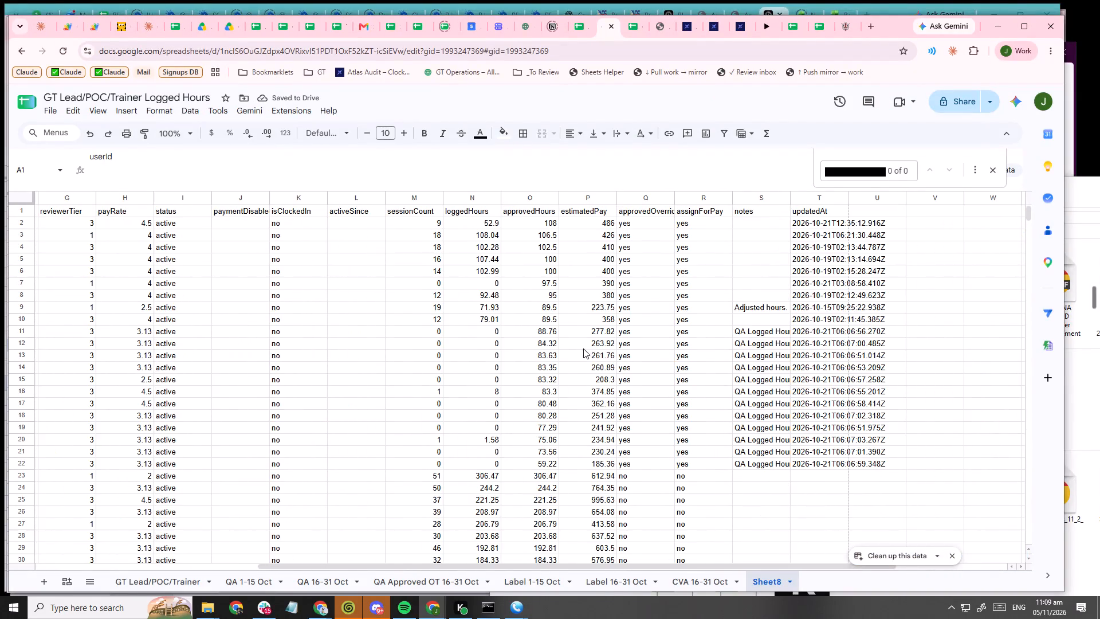
{"action": "left_click", "coordinate": [469, 200]}
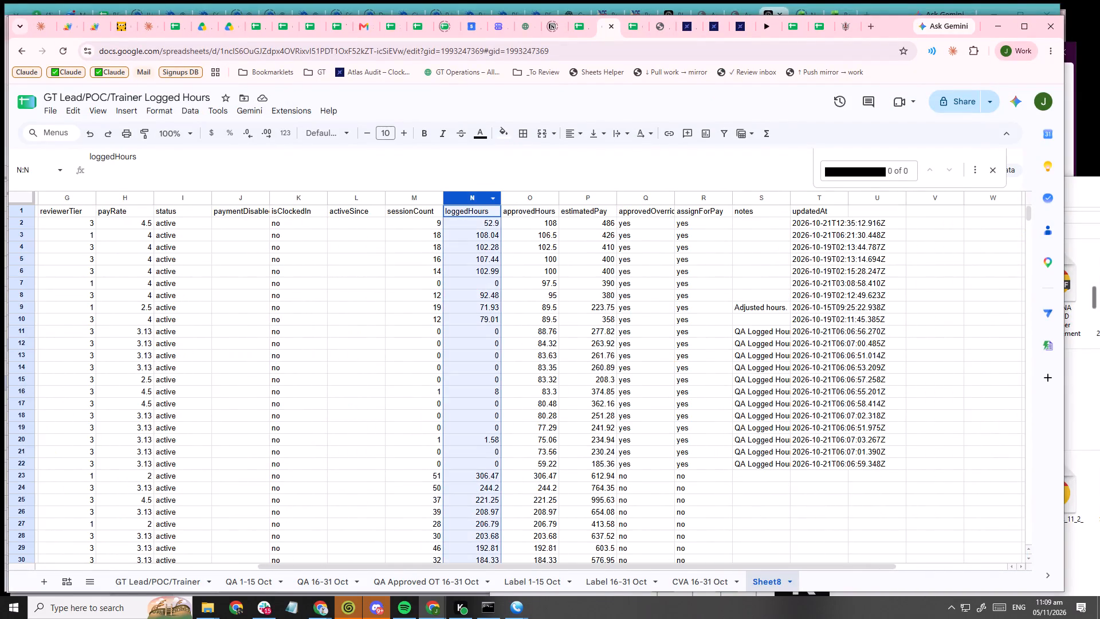
{"action": "left_click", "coordinate": [516, 198], "text": "shift"}
{"action": "scroll", "coordinate": [493, 249], "scroll_direction": "up", "scroll_amount": 9, "text": "shift"}
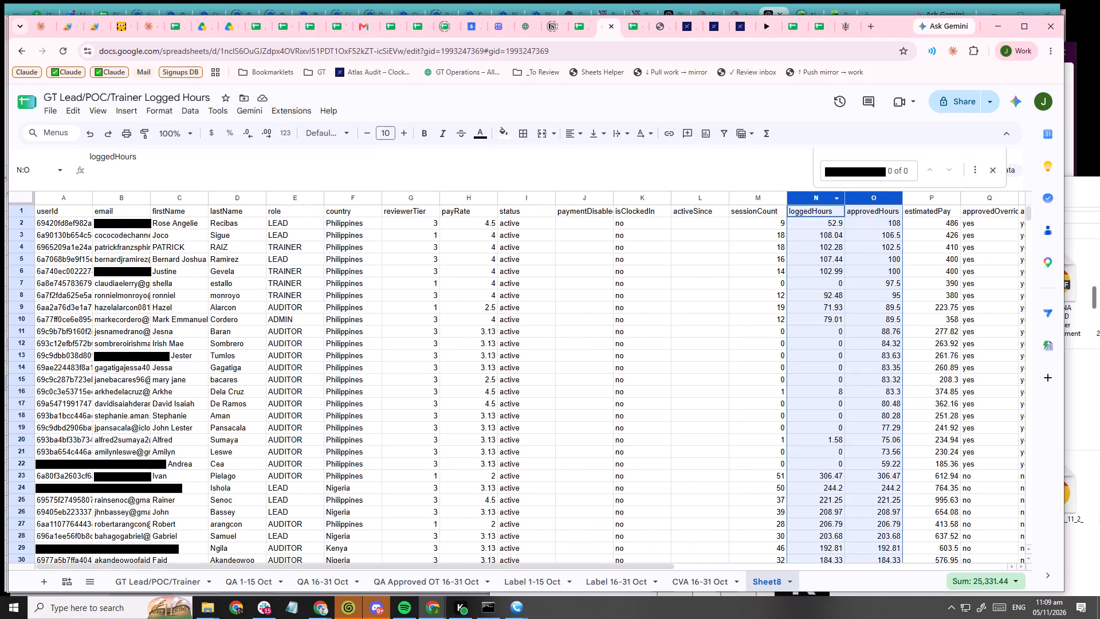
{"action": "left_click_drag", "start_coordinate": [810, 197], "coordinate": [588, 207]}
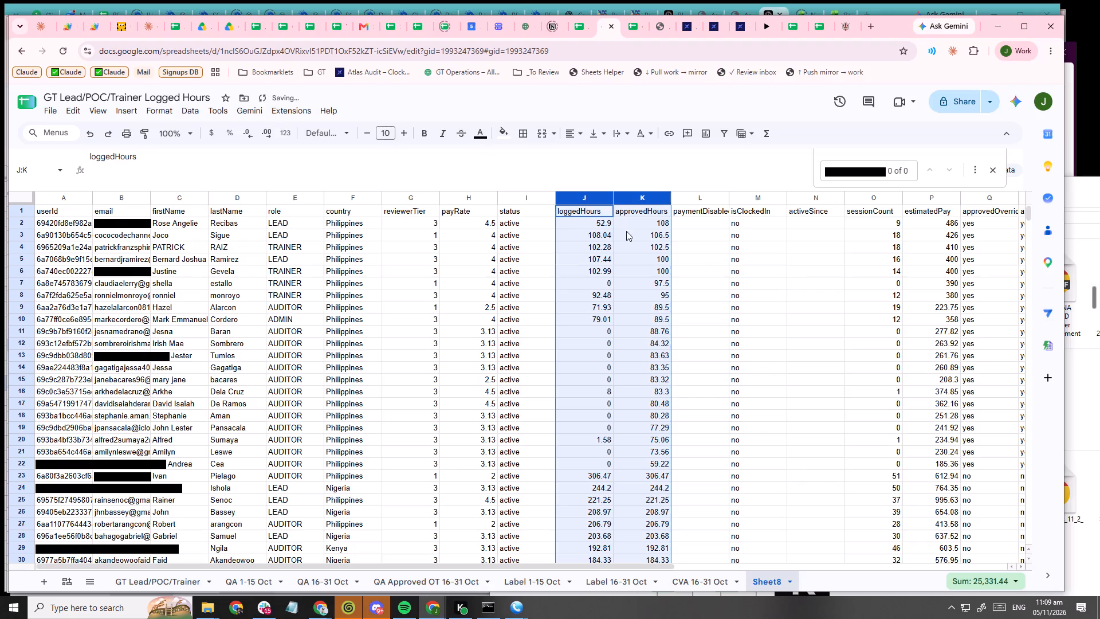
Delete the paymentDisabledReason, isClockedIn and activeSince columns from the 1–15 October clock-payments data.
{"action": "scroll", "coordinate": [857, 317], "scroll_direction": "down", "scroll_amount": 3, "text": "shift"}
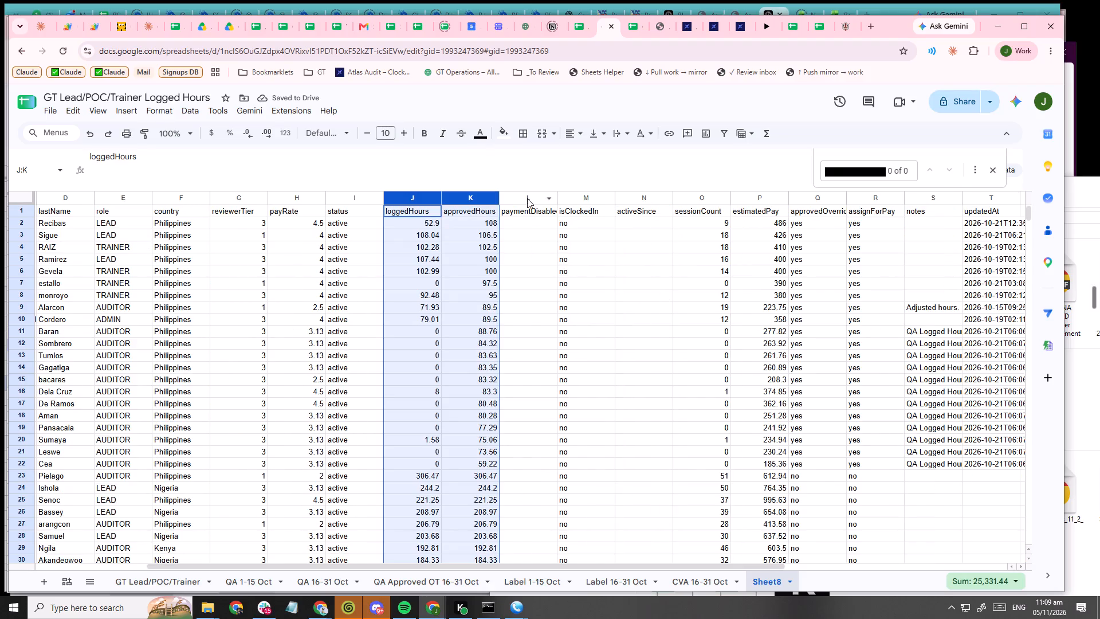
{"action": "left_click_drag", "start_coordinate": [527, 198], "coordinate": [674, 230]}
{"action": "left_click", "coordinate": [635, 205], "text": "shift"}
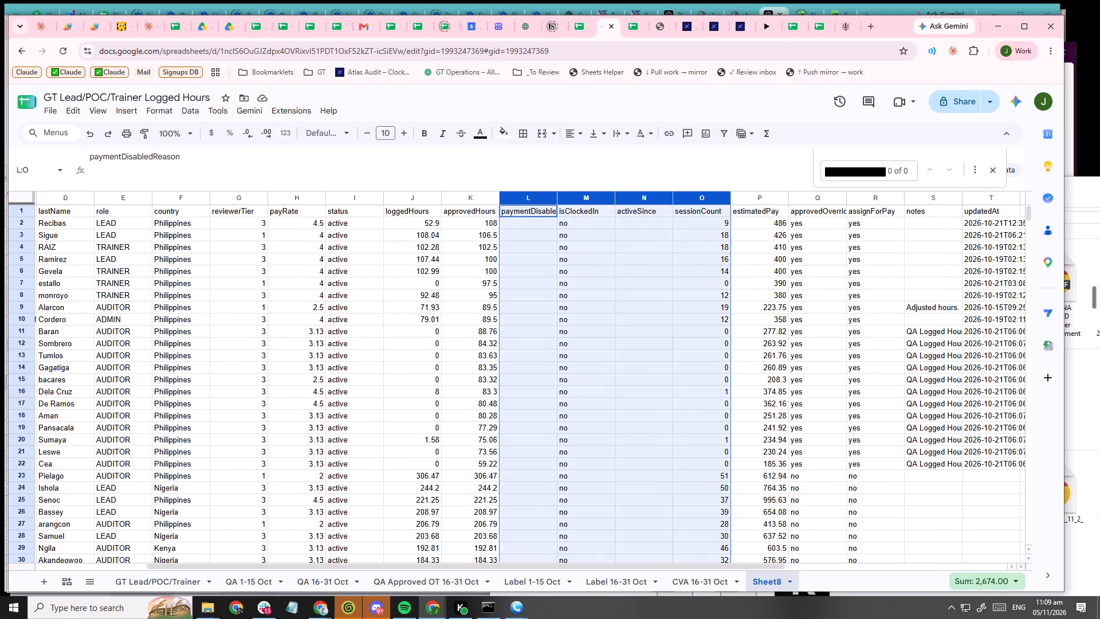
{"action": "left_click", "coordinate": [637, 198], "text": "shift"}
{"action": "left_click", "coordinate": [649, 296]}
{"action": "left_click_drag", "start_coordinate": [632, 191], "coordinate": [618, 195]}
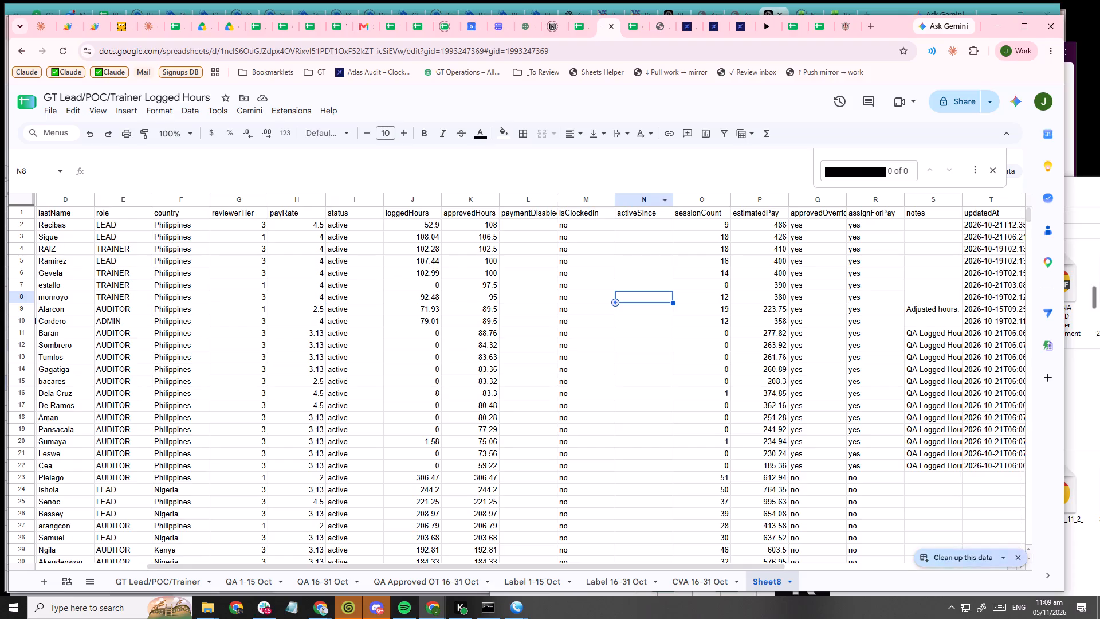
{"action": "left_click_drag", "start_coordinate": [634, 205], "coordinate": [555, 207]}
{"action": "left_click", "coordinate": [623, 255]}
{"action": "left_click_drag", "start_coordinate": [524, 197], "coordinate": [649, 210]}
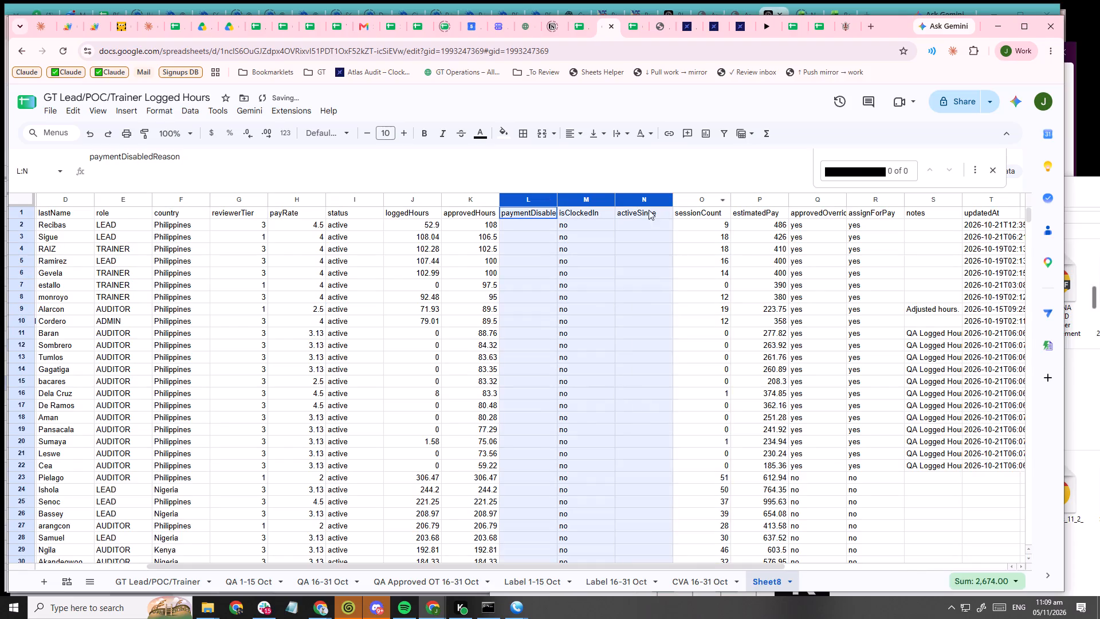
{"action": "left_click_drag", "start_coordinate": [649, 210], "coordinate": [644, 211]}
{"action": "right_click", "coordinate": [643, 245]}
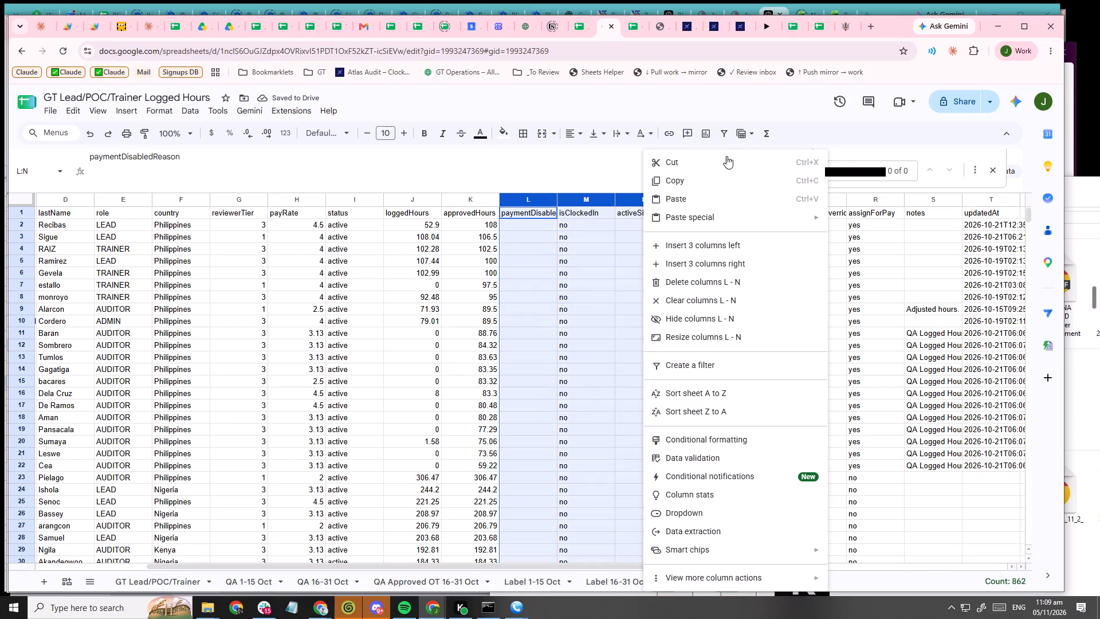
{"action": "left_click", "coordinate": [714, 289]}
{"action": "left_click", "coordinate": [701, 297]}
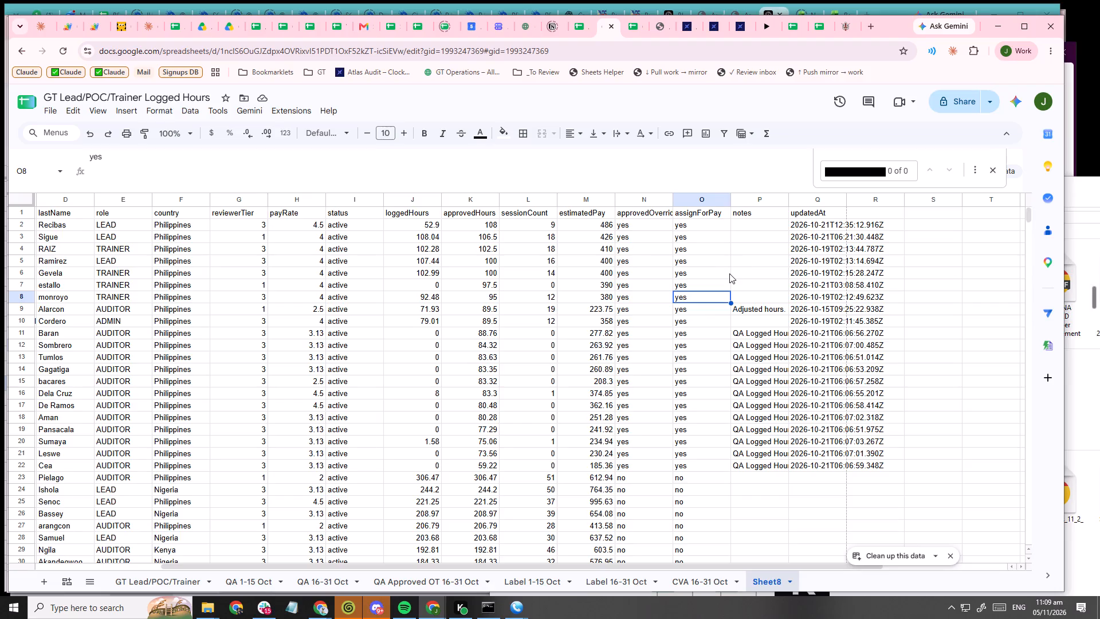
Add a new blank sheet to the GT Lead/POC/Trainer Logged Hours spreadsheet.
{"action": "scroll", "coordinate": [609, 273], "scroll_direction": "up", "scroll_amount": 6, "text": "shift"}
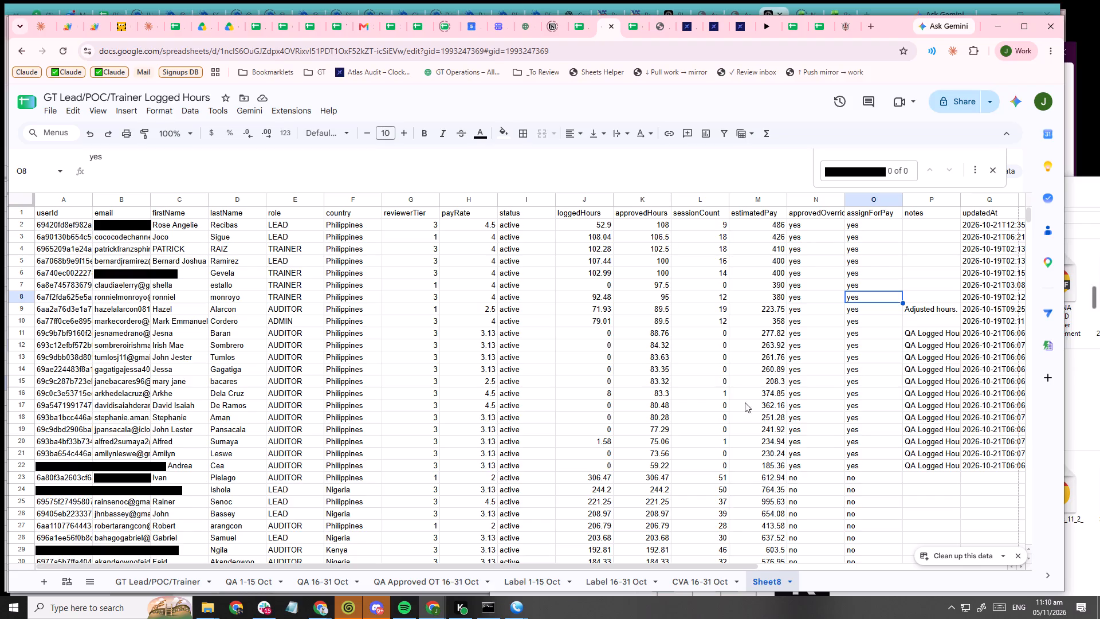
{"action": "left_click", "coordinate": [37, 578]}
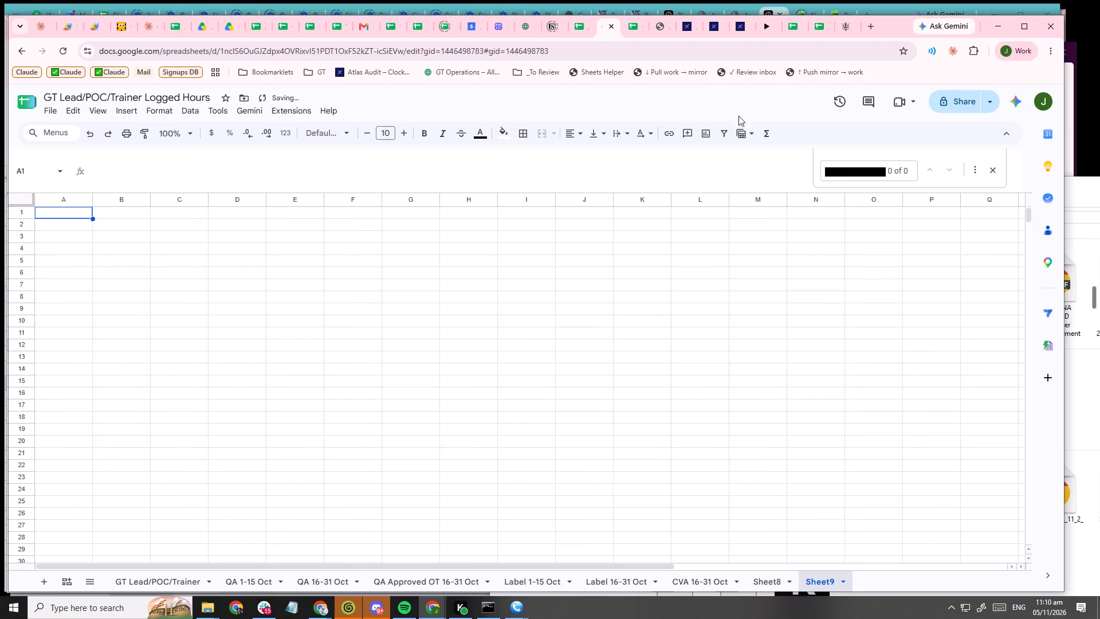
Import clock-payments-2026-10-16-to-2026-10-31.csv from Downloads into the blank sheet, replacing data at the selected cell, with the separator detected automatically.
{"action": "left_click", "coordinate": [55, 112]}
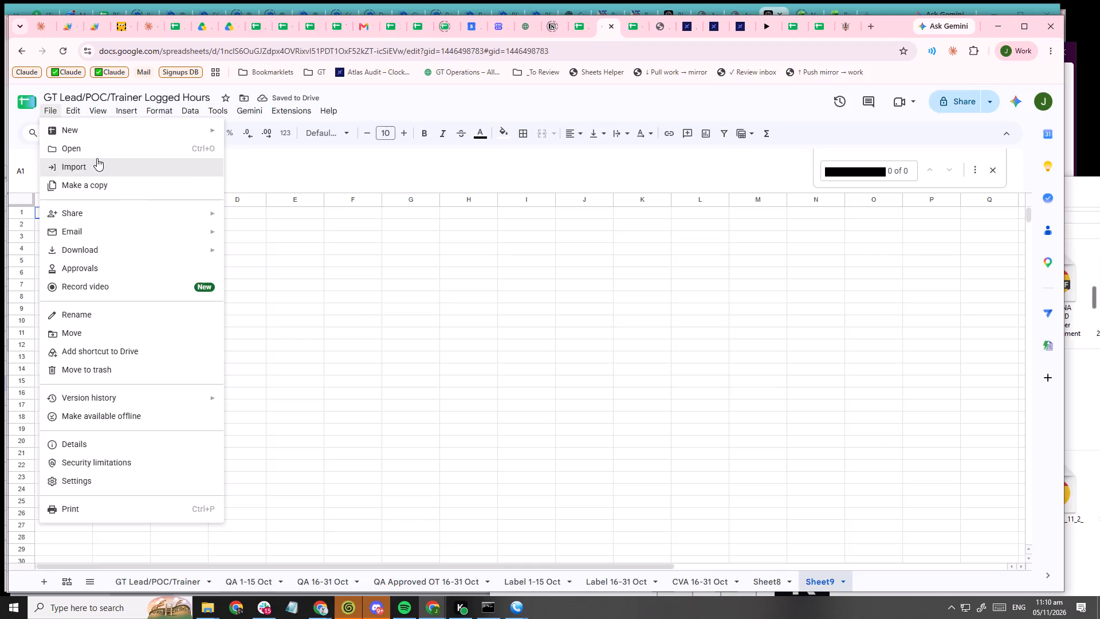
{"action": "left_click", "coordinate": [97, 158]}
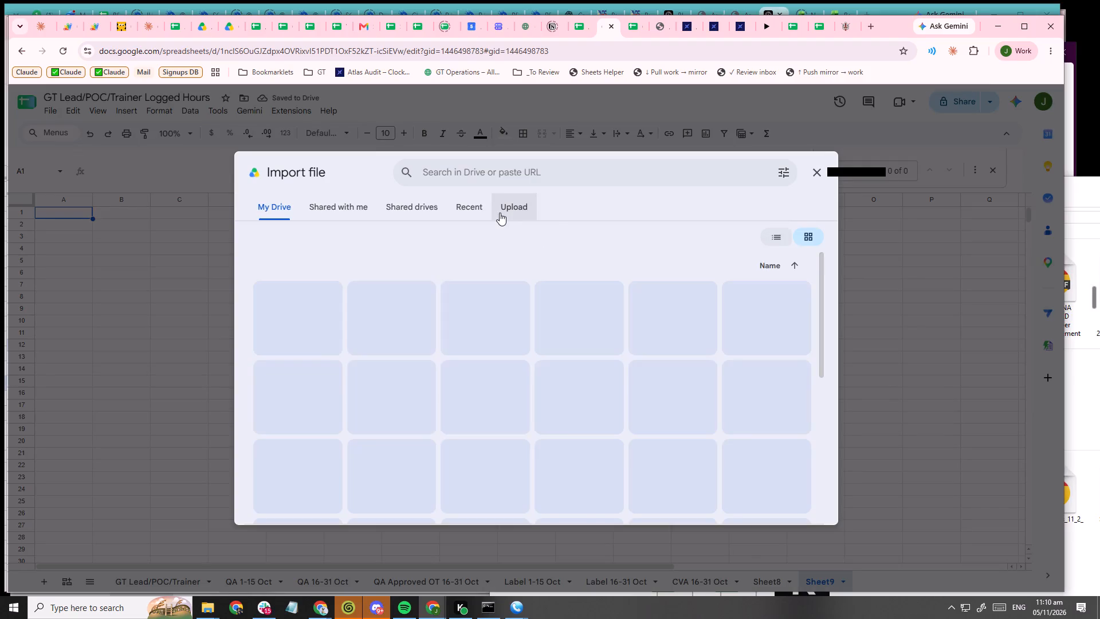
{"action": "left_click", "coordinate": [500, 213]}
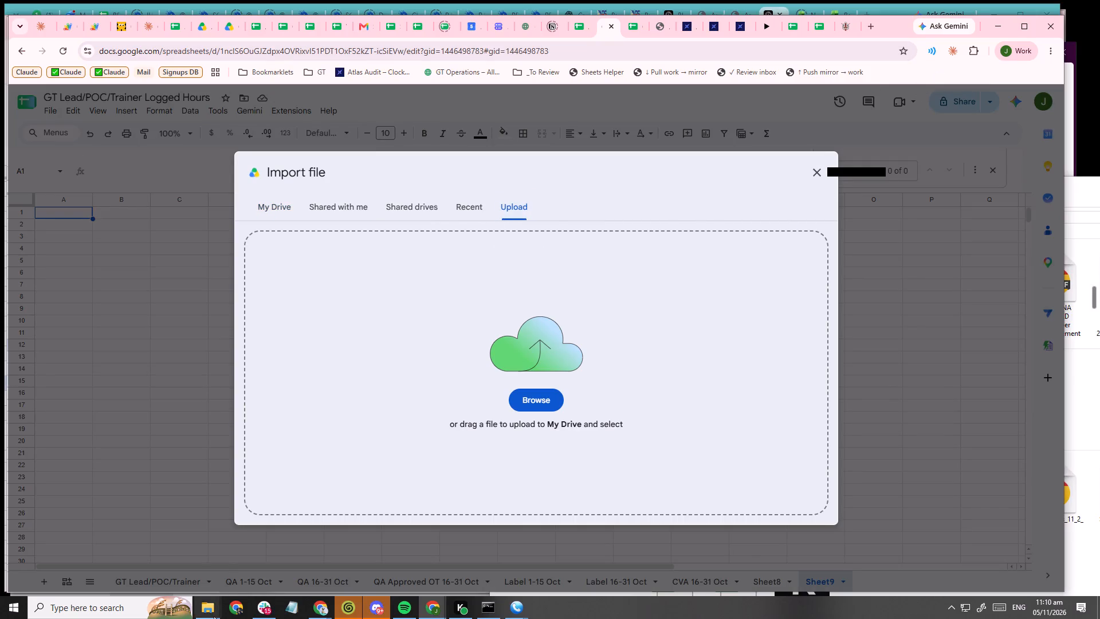
{"action": "left_click", "coordinate": [208, 612]}
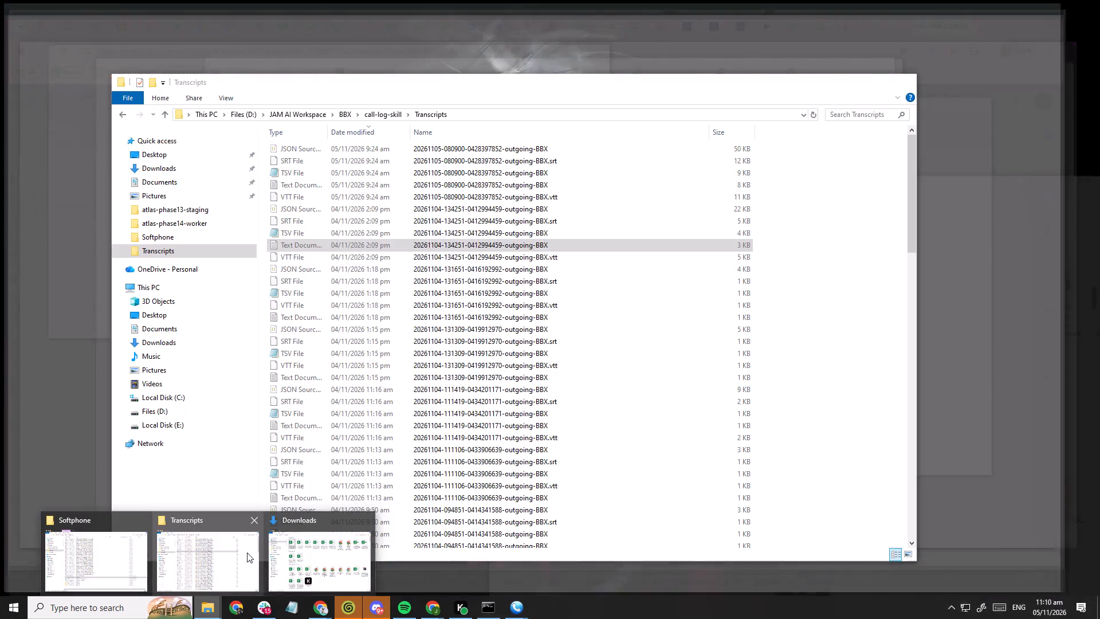
{"action": "left_click", "coordinate": [281, 544]}
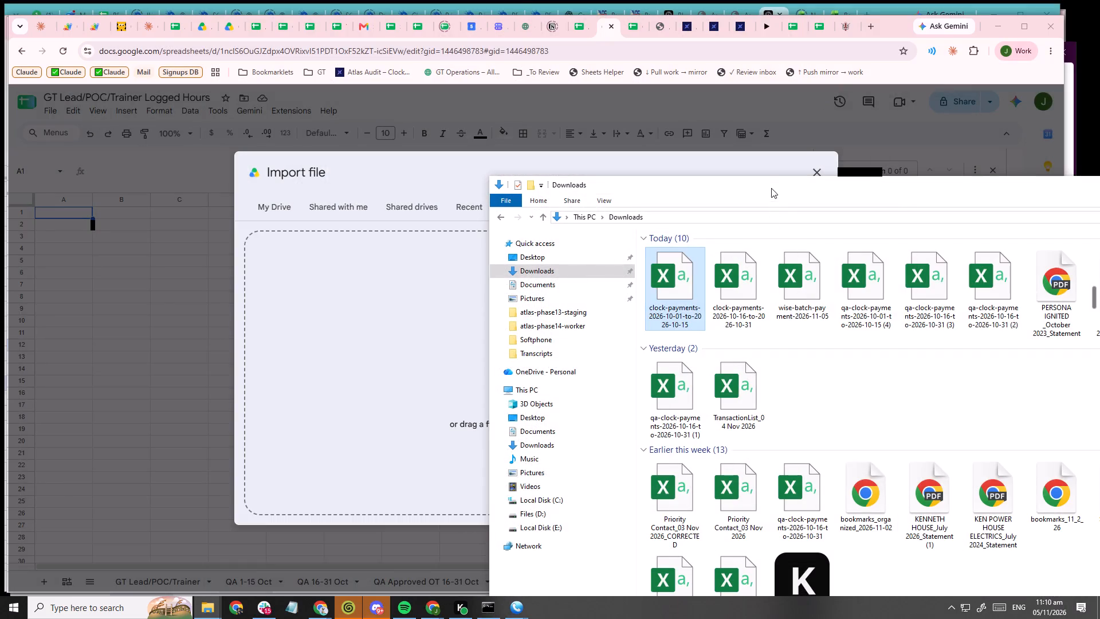
{"action": "left_click_drag", "start_coordinate": [745, 270], "coordinate": [404, 365]}
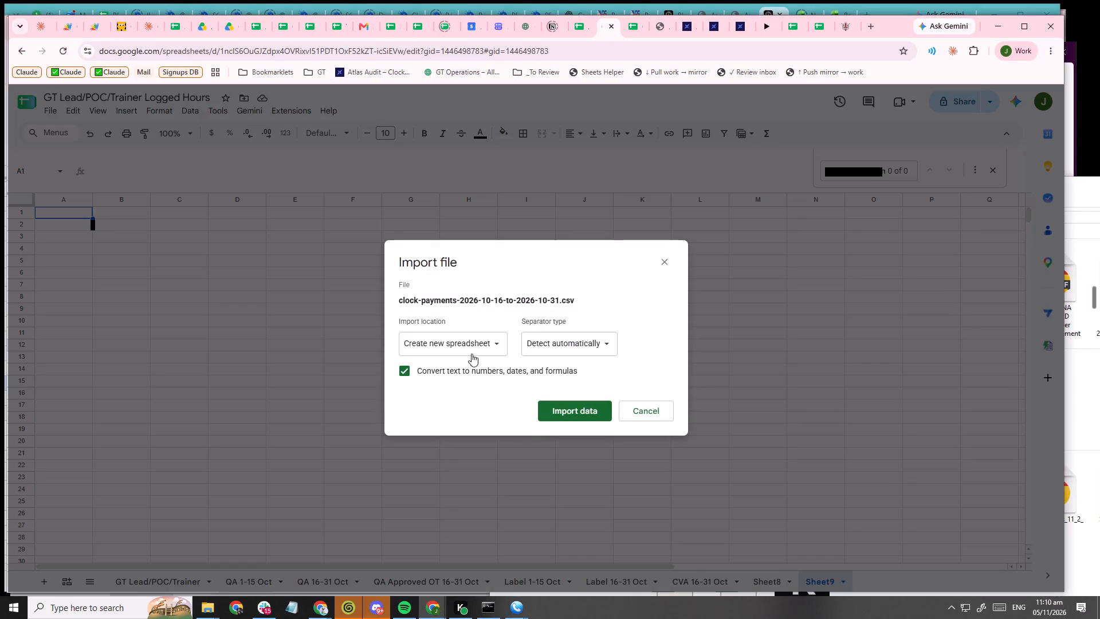
{"action": "left_click", "coordinate": [472, 348]}
{"action": "left_click", "coordinate": [474, 444]}
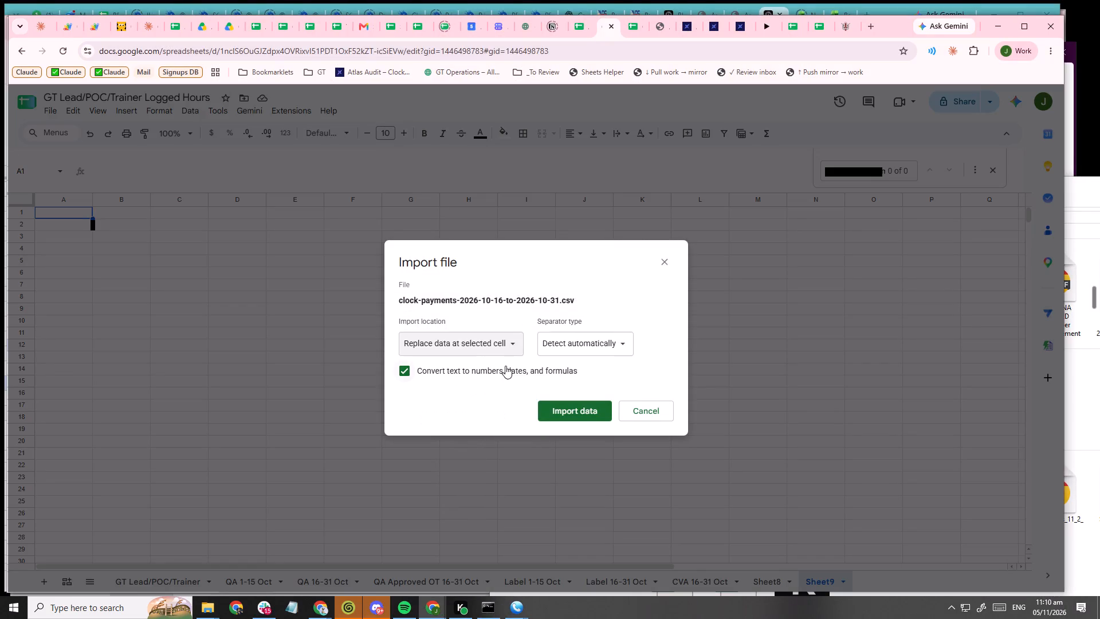
{"action": "left_click", "coordinate": [509, 344]}
{"action": "left_click", "coordinate": [481, 349]}
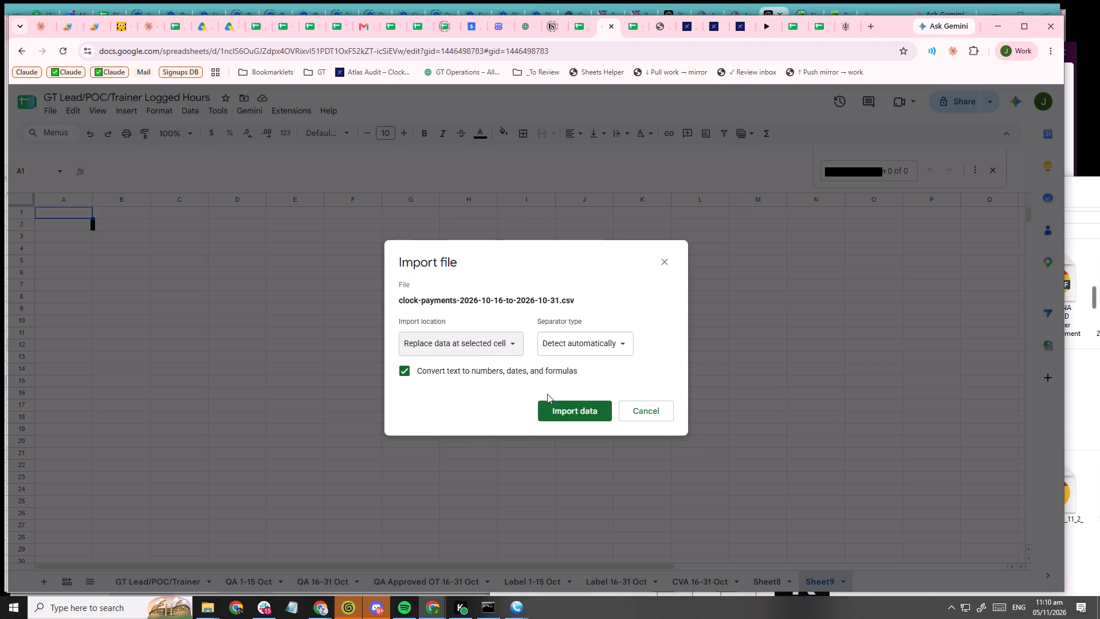
{"action": "left_click", "coordinate": [559, 398]}
{"action": "left_click", "coordinate": [564, 408]}
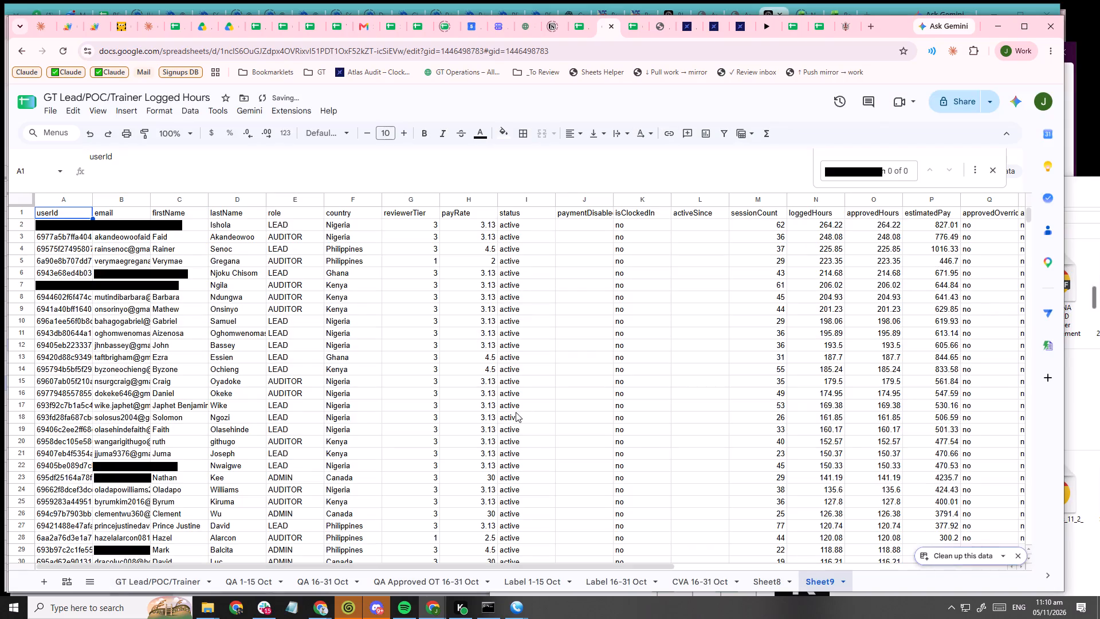
Review the imported 16–31 October clock-payments rows, checking the logged hours, approved hours, override and notes columns.
{"action": "scroll", "coordinate": [505, 412], "scroll_direction": "down", "scroll_amount": 7}
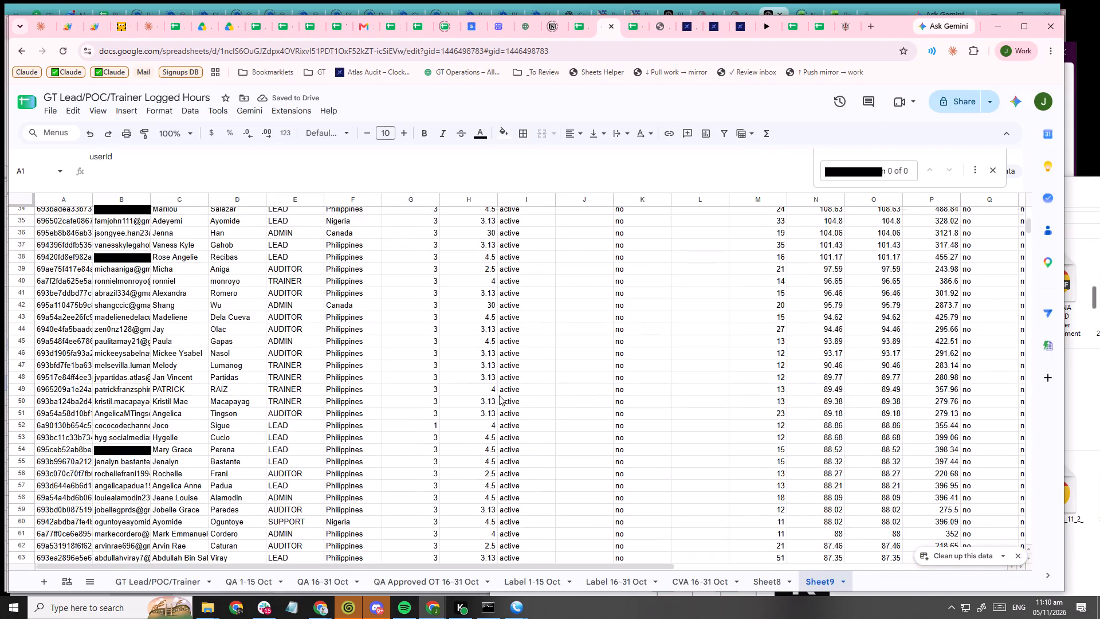
{"action": "scroll", "coordinate": [498, 395], "scroll_direction": "up", "scroll_amount": 16}
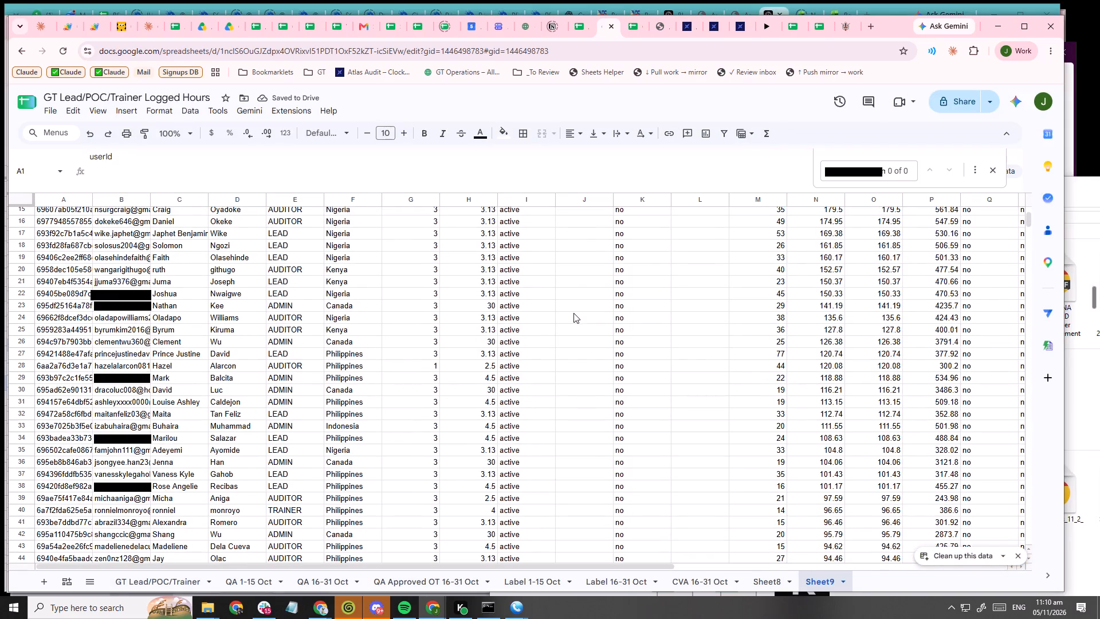
{"action": "scroll", "coordinate": [586, 291], "scroll_direction": "down", "scroll_amount": 5, "text": "shift"}
{"action": "scroll", "coordinate": [572, 297], "scroll_direction": "up", "scroll_amount": 7, "text": "shift"}
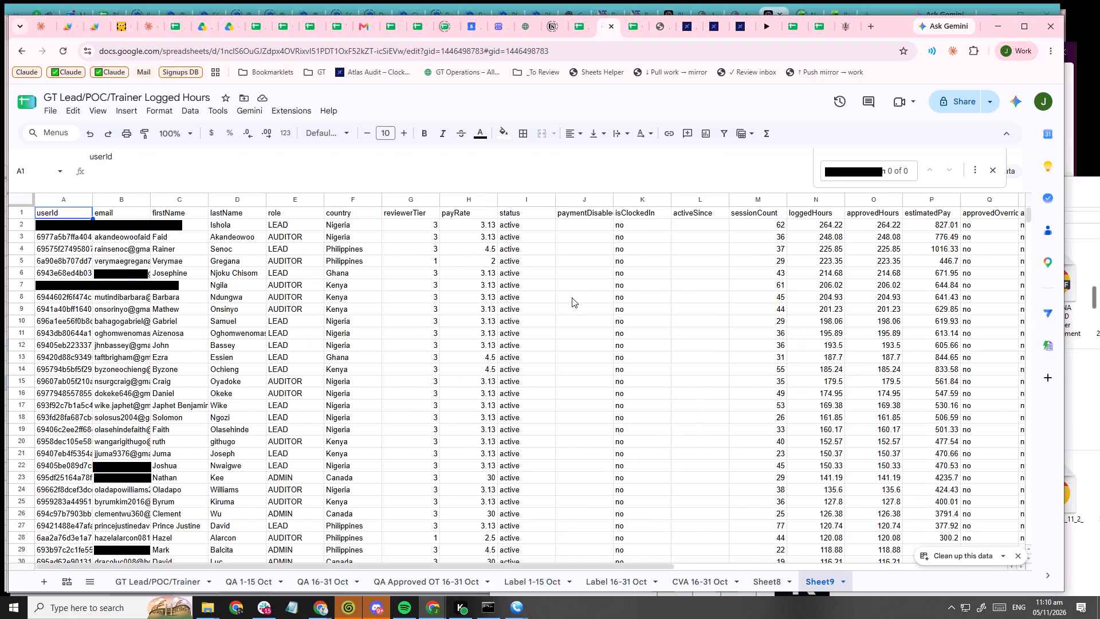
{"action": "scroll", "coordinate": [572, 297], "scroll_direction": "down", "scroll_amount": 20}
{"action": "scroll", "coordinate": [572, 297], "scroll_direction": "down", "scroll_amount": 12}
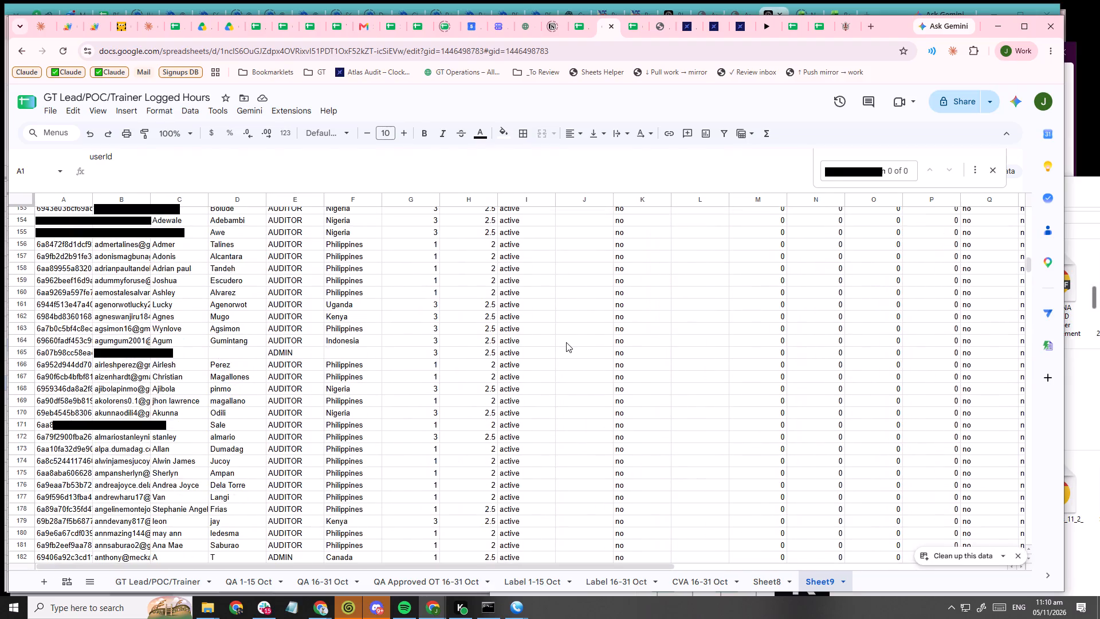
{"action": "scroll", "coordinate": [566, 342], "scroll_direction": "down", "scroll_amount": 15}
{"action": "scroll", "coordinate": [563, 349], "scroll_direction": "down", "scroll_amount": 12}
{"action": "scroll", "coordinate": [562, 350], "scroll_direction": "up", "scroll_amount": 9}
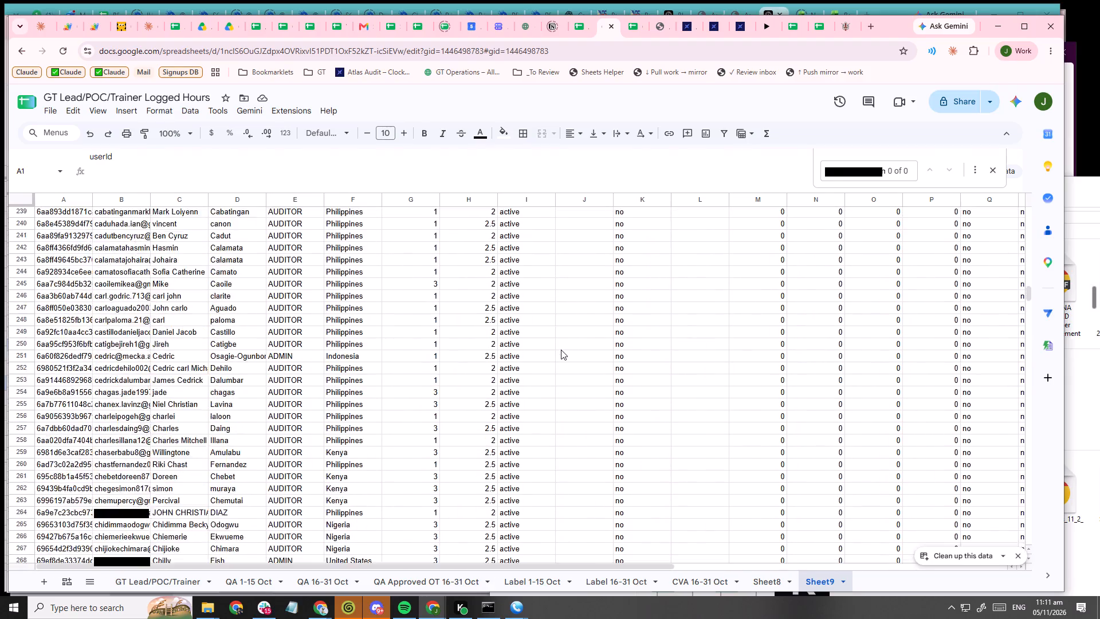
{"action": "scroll", "coordinate": [561, 350], "scroll_direction": "up", "scroll_amount": 20}
{"action": "scroll", "coordinate": [561, 350], "scroll_direction": "up", "scroll_amount": 7}
{"action": "scroll", "coordinate": [559, 347], "scroll_direction": "up", "scroll_amount": 14}
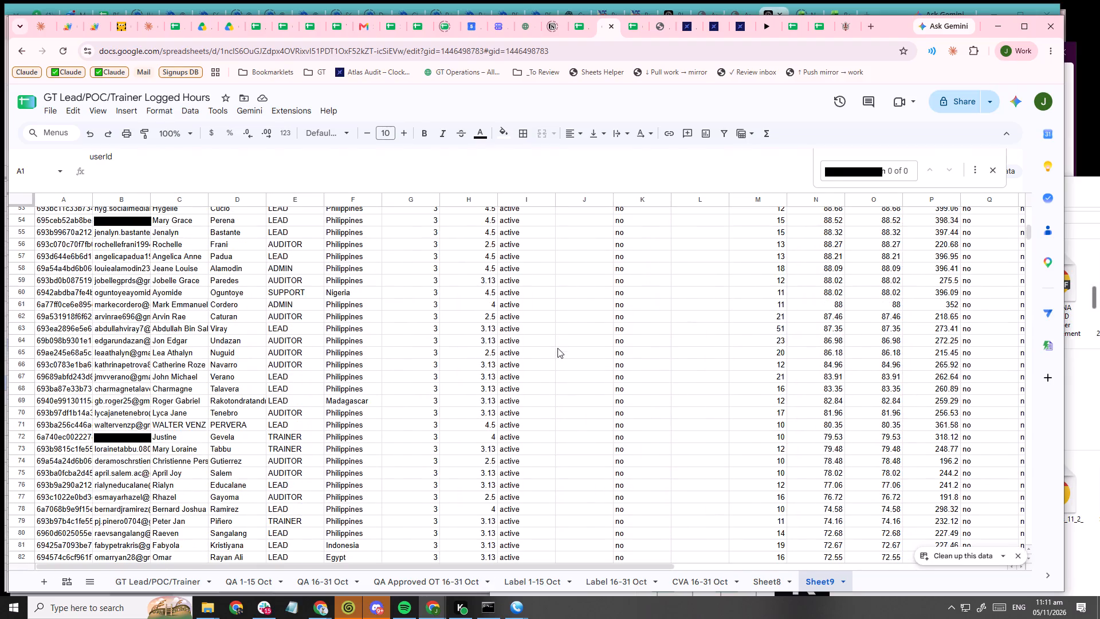
{"action": "scroll", "coordinate": [557, 348], "scroll_direction": "up", "scroll_amount": 20}
{"action": "scroll", "coordinate": [557, 348], "scroll_direction": "up", "scroll_amount": 4}
{"action": "scroll", "coordinate": [556, 347], "scroll_direction": "down", "scroll_amount": 7, "text": "shift"}
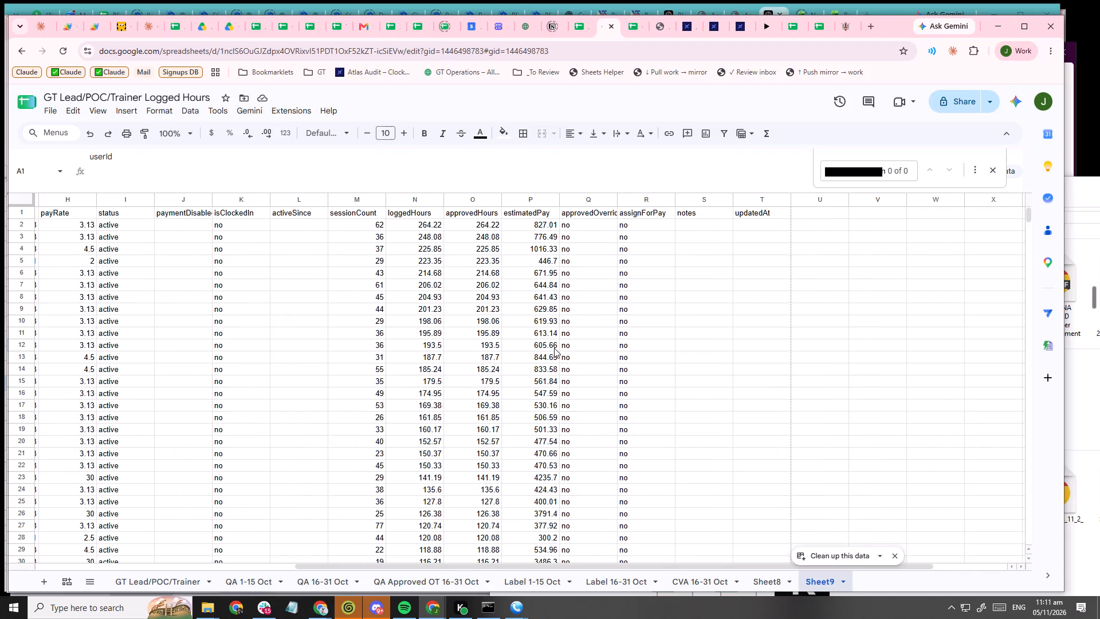
{"action": "left_click_drag", "start_coordinate": [404, 228], "coordinate": [414, 230]}
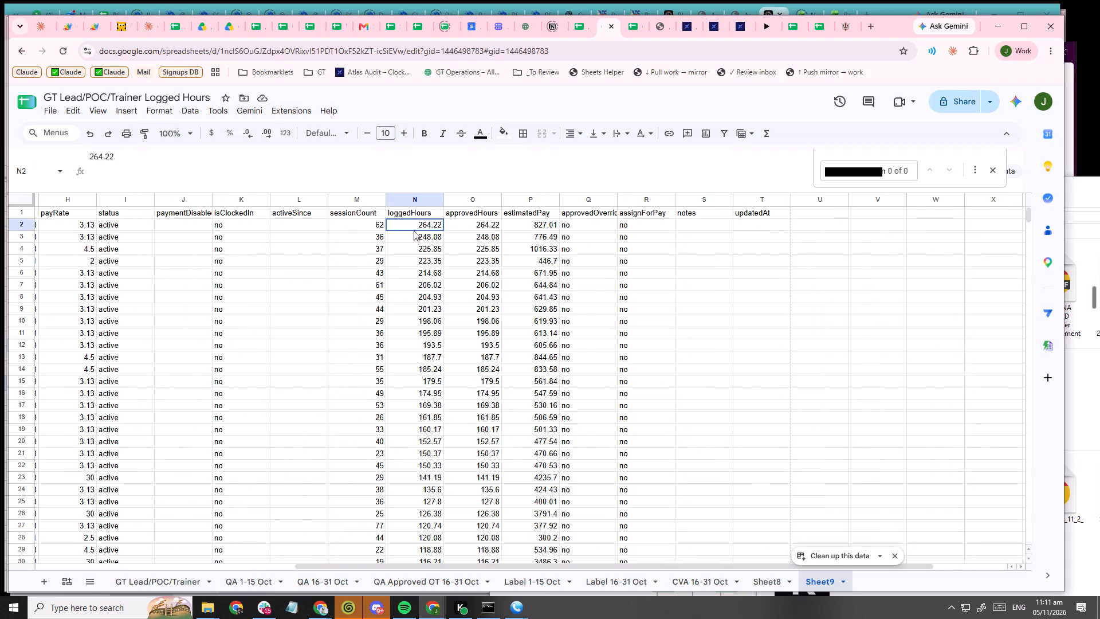
{"action": "left_click_drag", "start_coordinate": [414, 230], "coordinate": [462, 241]}
{"action": "scroll", "coordinate": [465, 242], "scroll_direction": "up", "scroll_amount": 5}
{"action": "scroll", "coordinate": [458, 244], "scroll_direction": "up", "scroll_amount": 6, "text": "shift"}
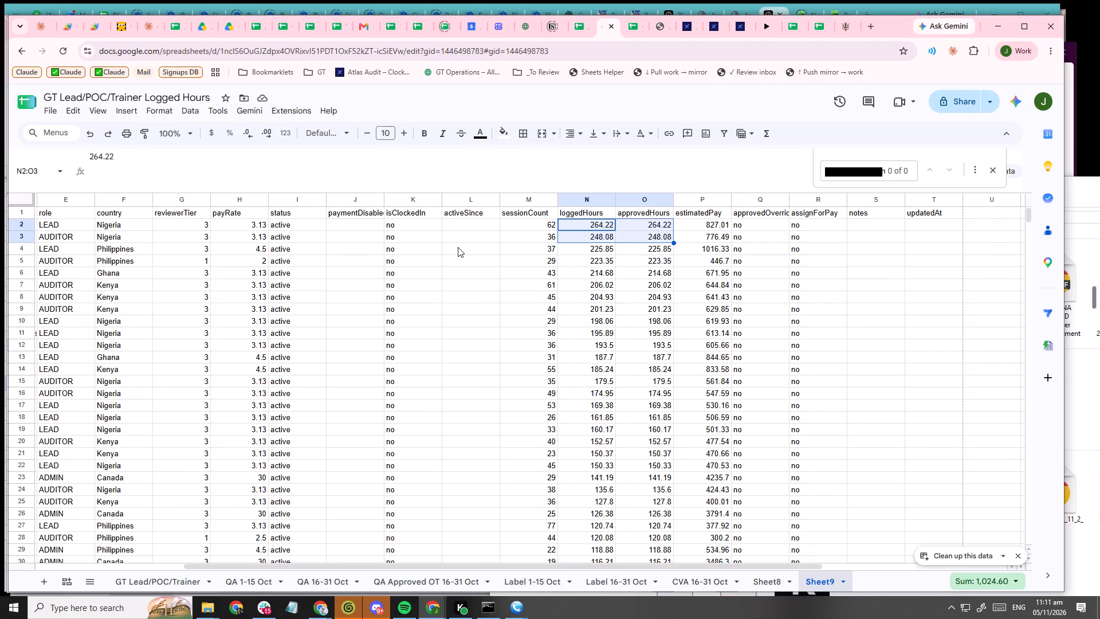
Return to the 1–15 October data in Sheet8 and examine its logged and approved hours down the rows.
{"action": "left_click", "coordinate": [759, 586]}
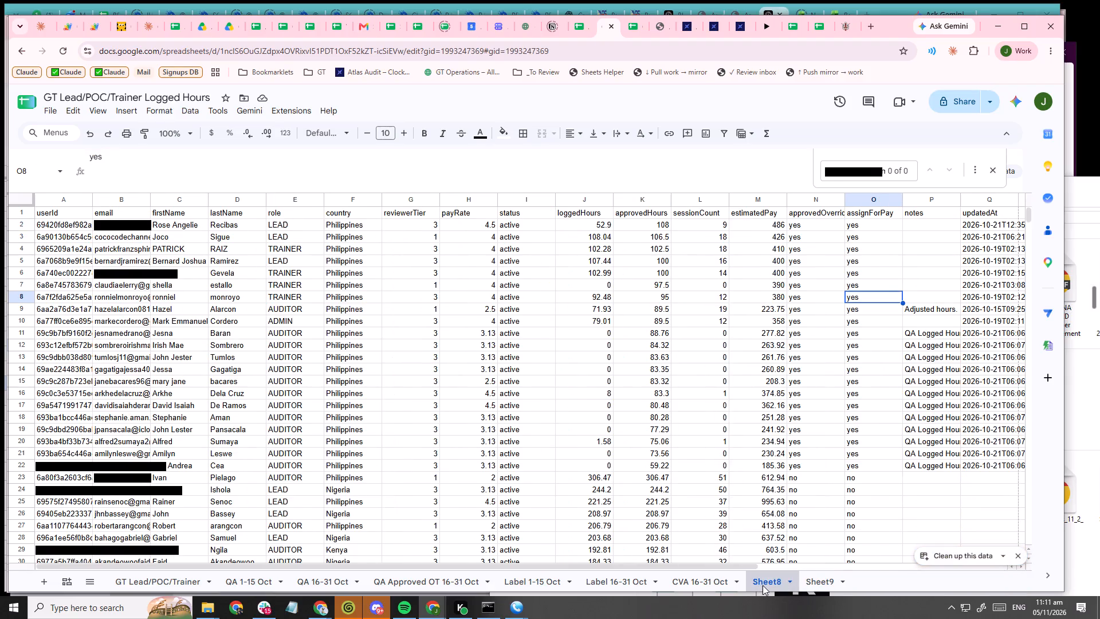
{"action": "scroll", "coordinate": [661, 463], "scroll_direction": "down", "scroll_amount": 8}
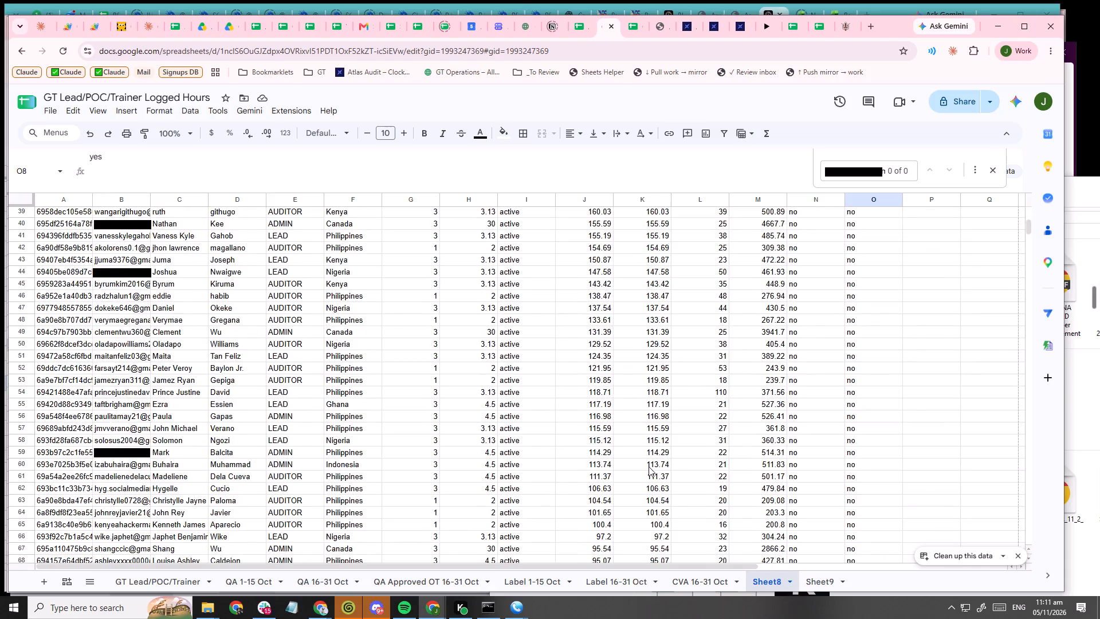
{"action": "scroll", "coordinate": [648, 467], "scroll_direction": "down", "scroll_amount": 18}
{"action": "scroll", "coordinate": [647, 467], "scroll_direction": "down", "scroll_amount": 3}
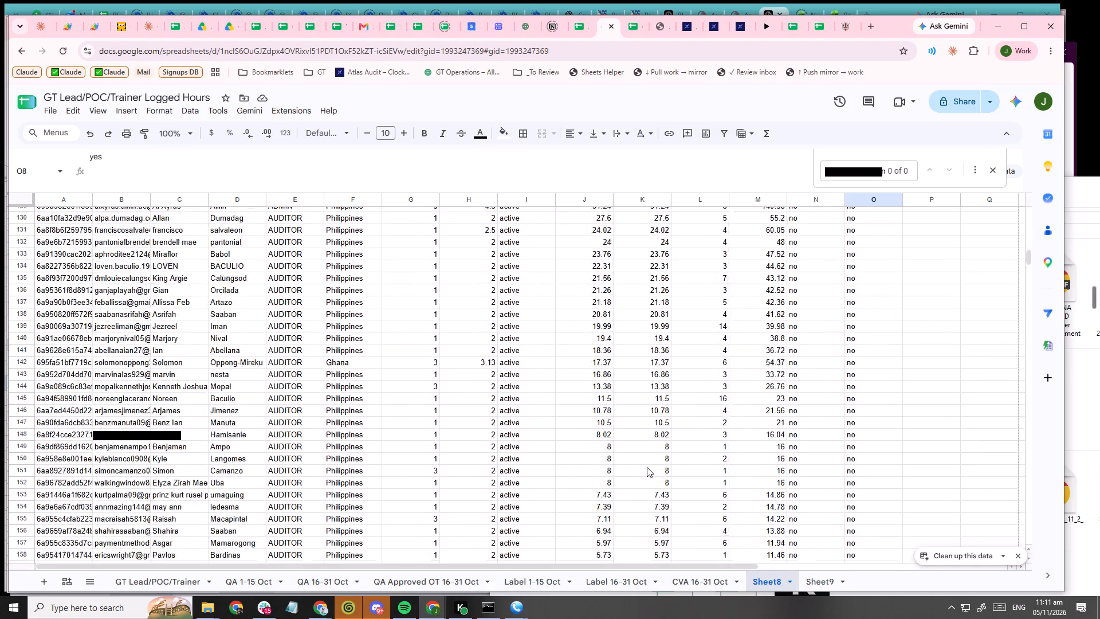
{"action": "scroll", "coordinate": [647, 467], "scroll_direction": "down", "scroll_amount": 15}
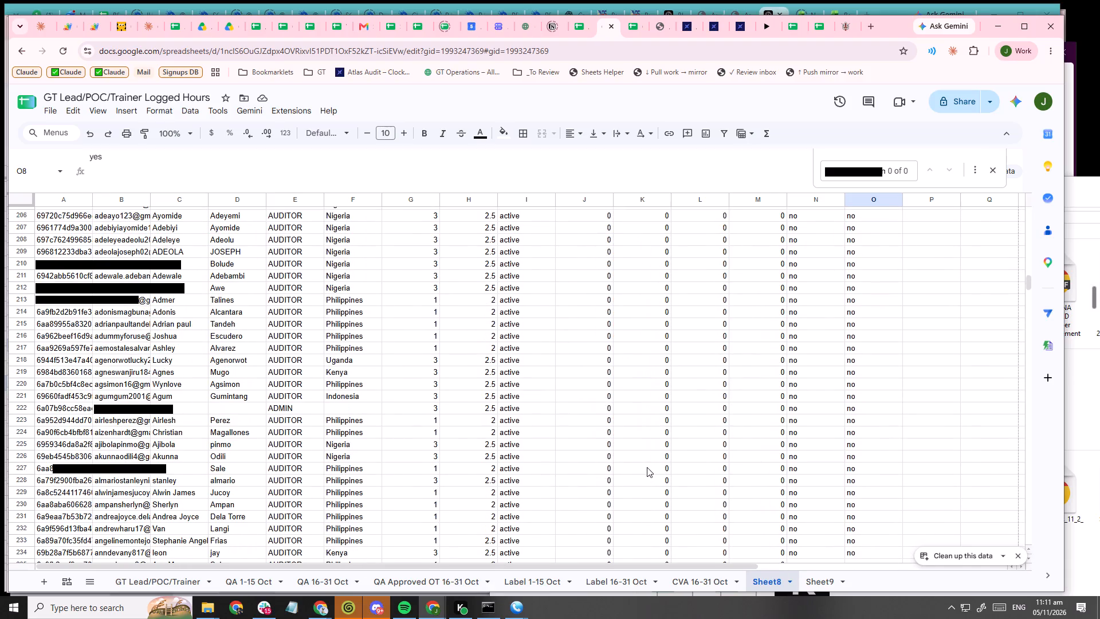
Undo the recent edits, including the added Sheet9, column changes and CSV imports, back to an empty Sheet8.
{"action": "scroll", "coordinate": [647, 467], "scroll_direction": "up", "scroll_amount": 20}
{"action": "scroll", "coordinate": [647, 467], "scroll_direction": "up", "scroll_amount": 8}
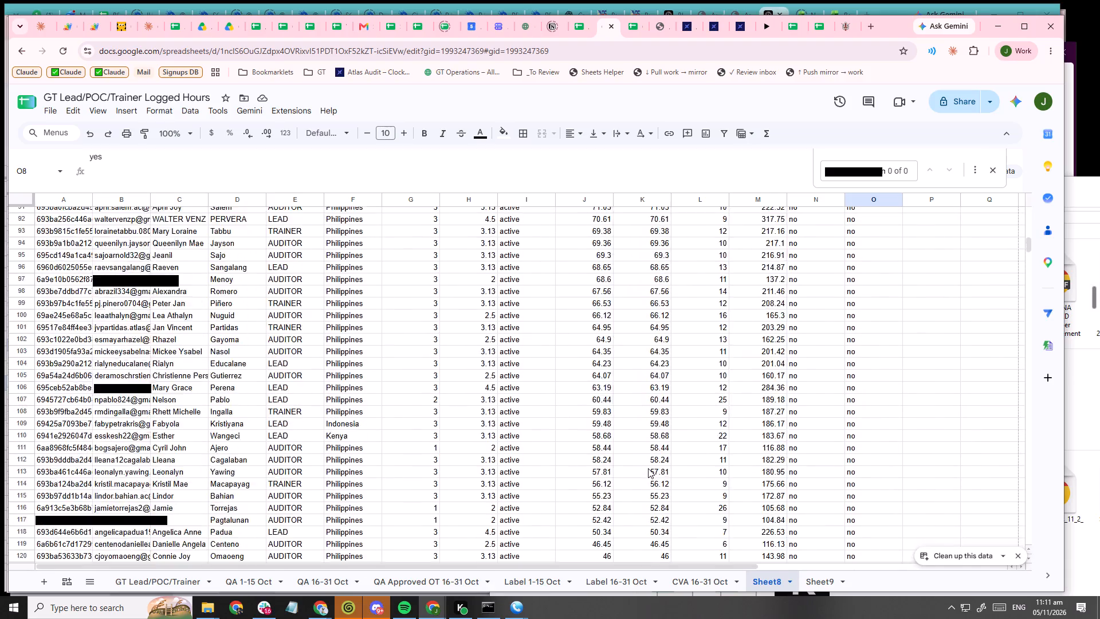
{"action": "scroll", "coordinate": [648, 468], "scroll_direction": "up", "scroll_amount": 20}
{"action": "scroll", "coordinate": [648, 468], "scroll_direction": "up", "scroll_amount": 3}
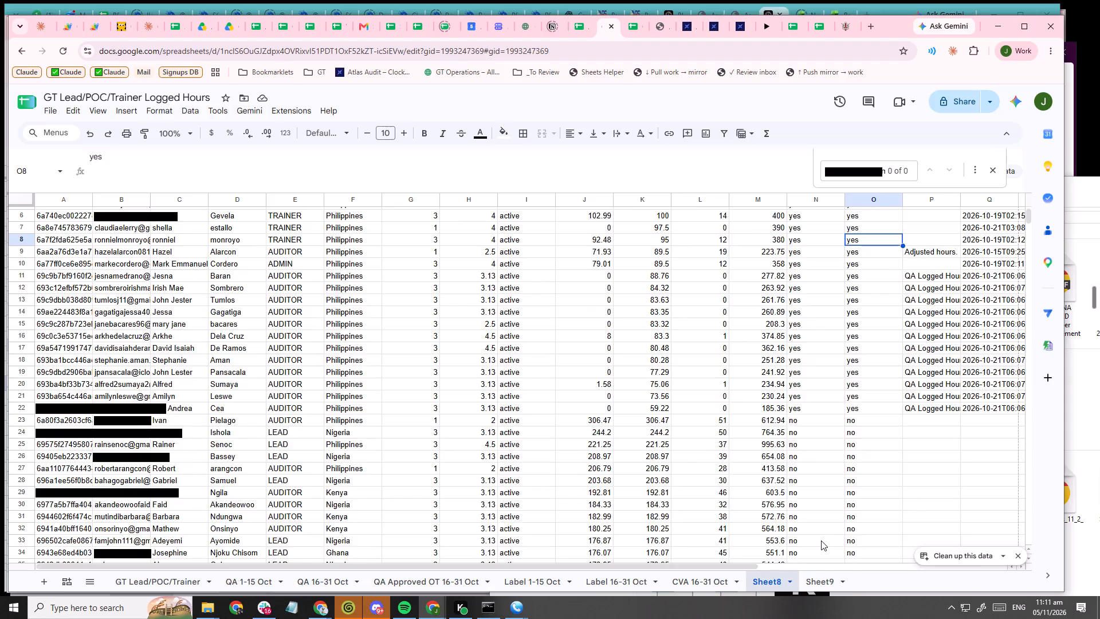
{"action": "key", "text": "ctrl+z"}
{"action": "key", "text": "ctrl+z"}
{"action": "key", "text": "ctrl+z"}
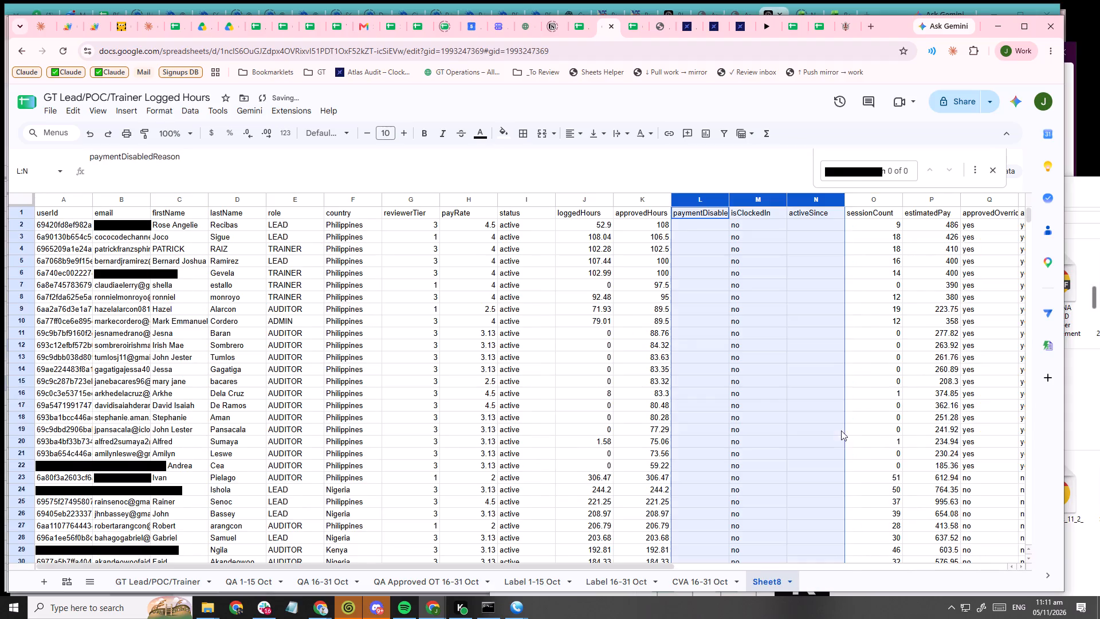
{"action": "key", "text": "ctrl+z"}
{"action": "key", "text": "ctrl+z"}
{"action": "key", "text": "ctrl+z"}
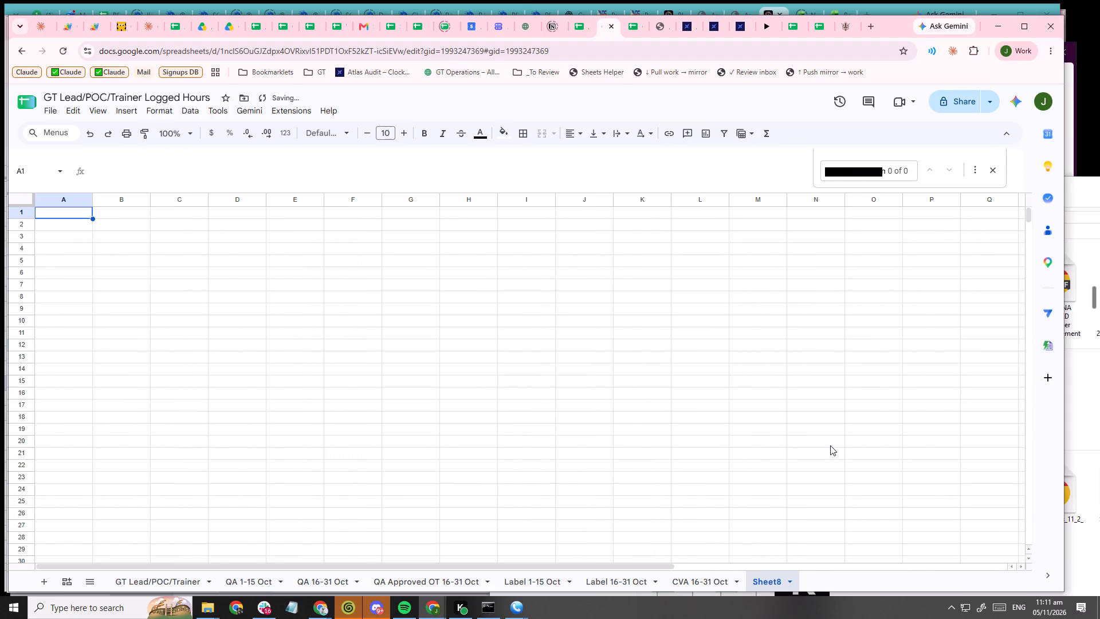
Check the column layout of the Label 1-15 Oct sheet for reference and return to Sheet8.
{"action": "left_click", "coordinate": [535, 576]}
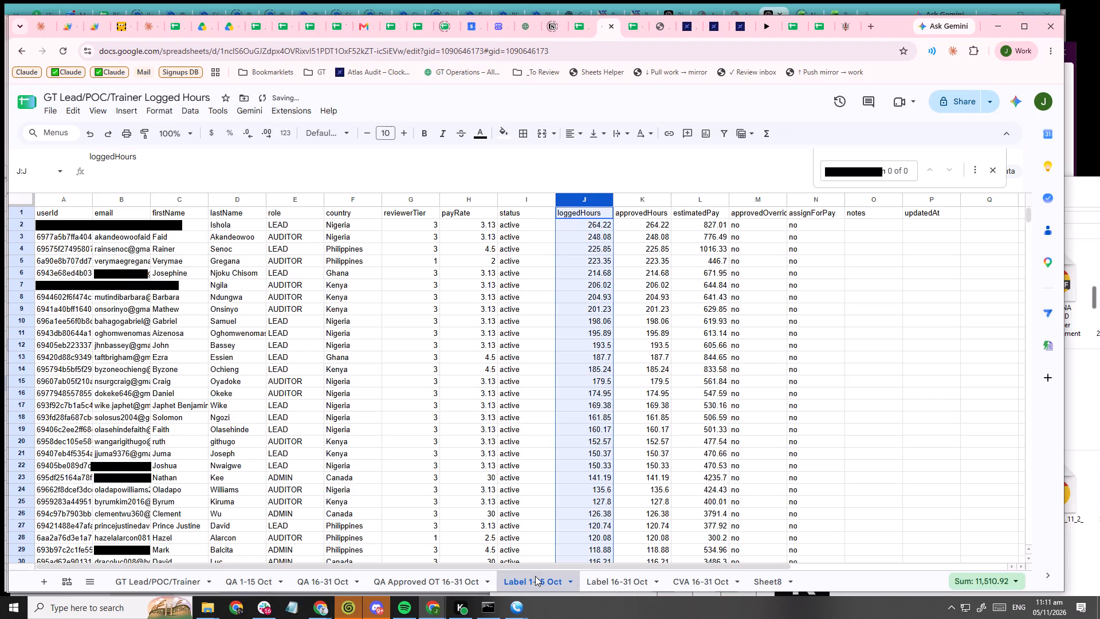
{"action": "left_click", "coordinate": [784, 583]}
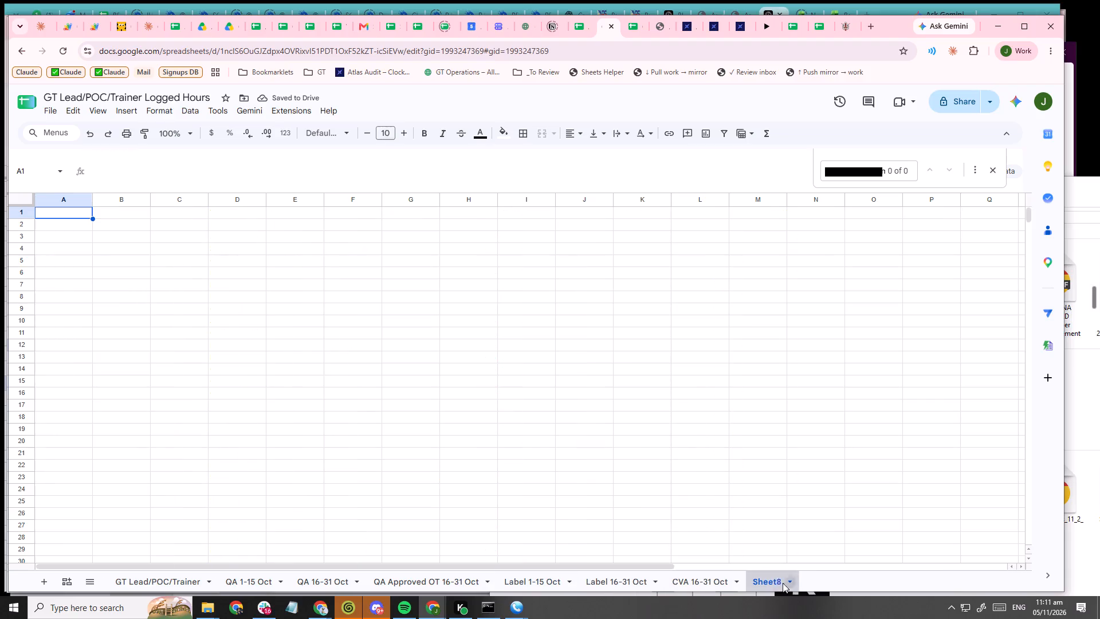
Open the file import dialog for the blank Sheet8.
{"action": "scroll", "coordinate": [332, 419], "scroll_direction": "up", "scroll_amount": 5}
{"action": "left_click", "coordinate": [50, 115]}
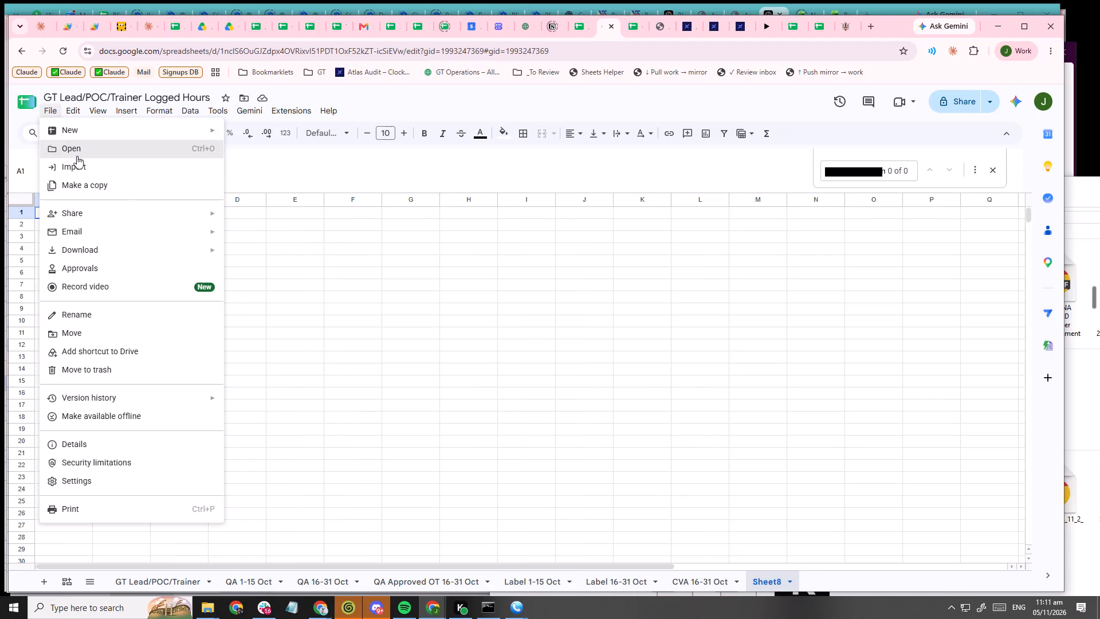
{"action": "left_click", "coordinate": [81, 164]}
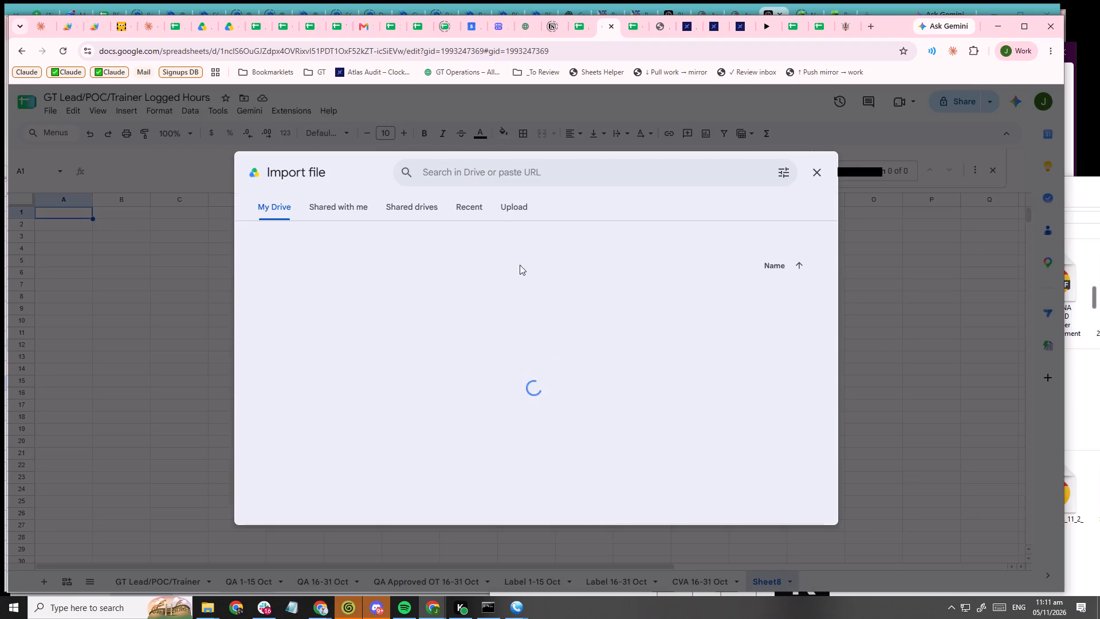
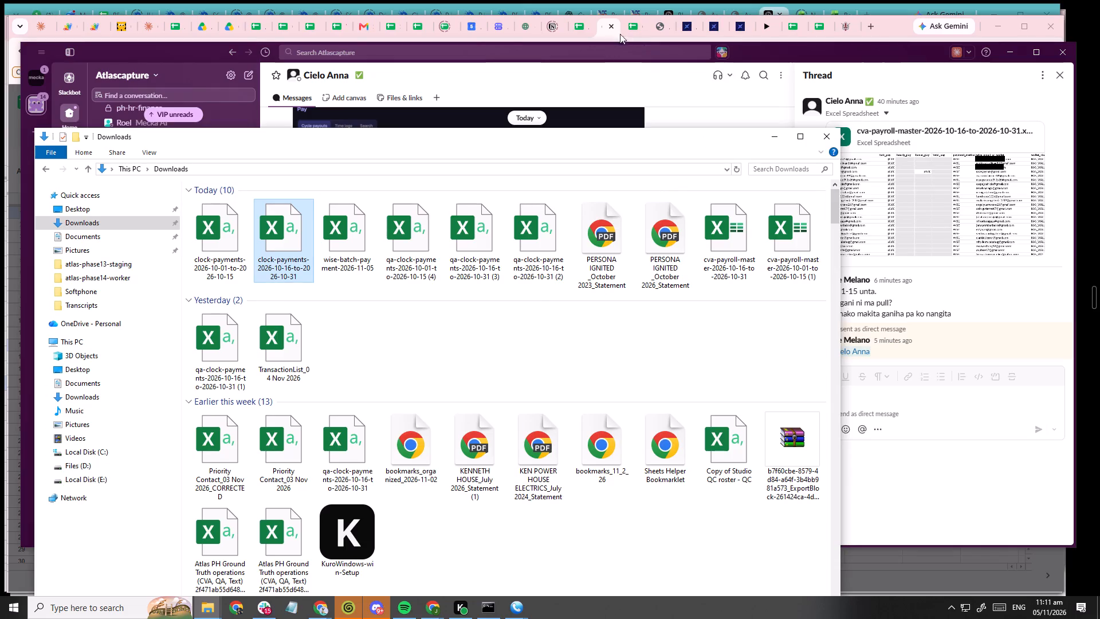
Upload cva-payroll-master-2026-10-01-to-2026-10-15 (1) from the Downloads folder into the spreadsheet's file import dialog.
{"action": "left_click", "coordinate": [606, 30]}
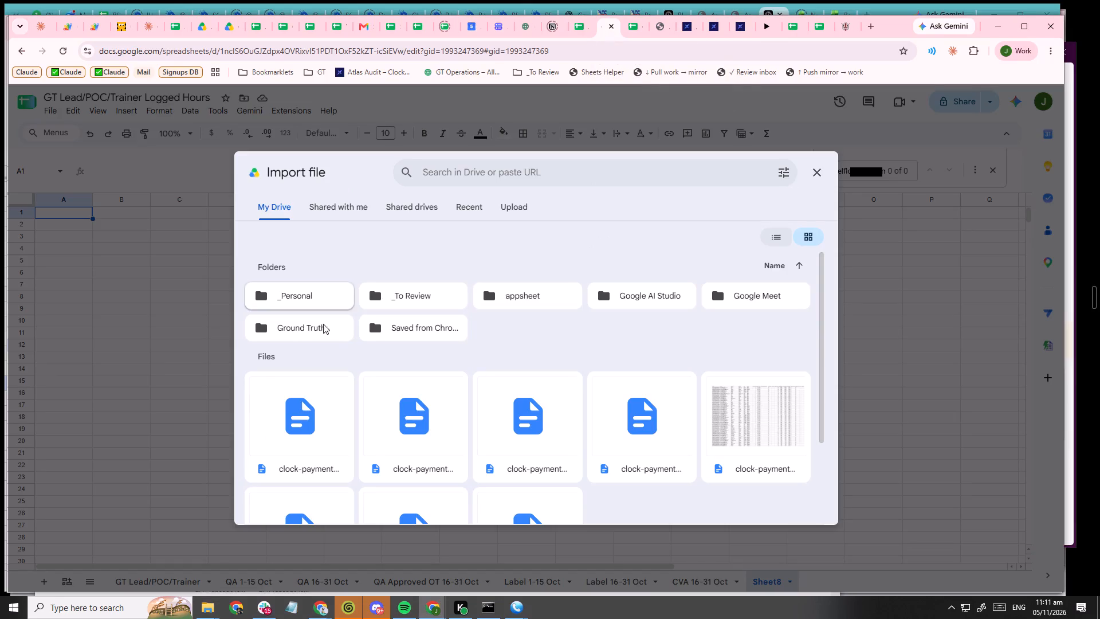
{"action": "left_click_drag", "start_coordinate": [518, 210], "coordinate": [518, 220]}
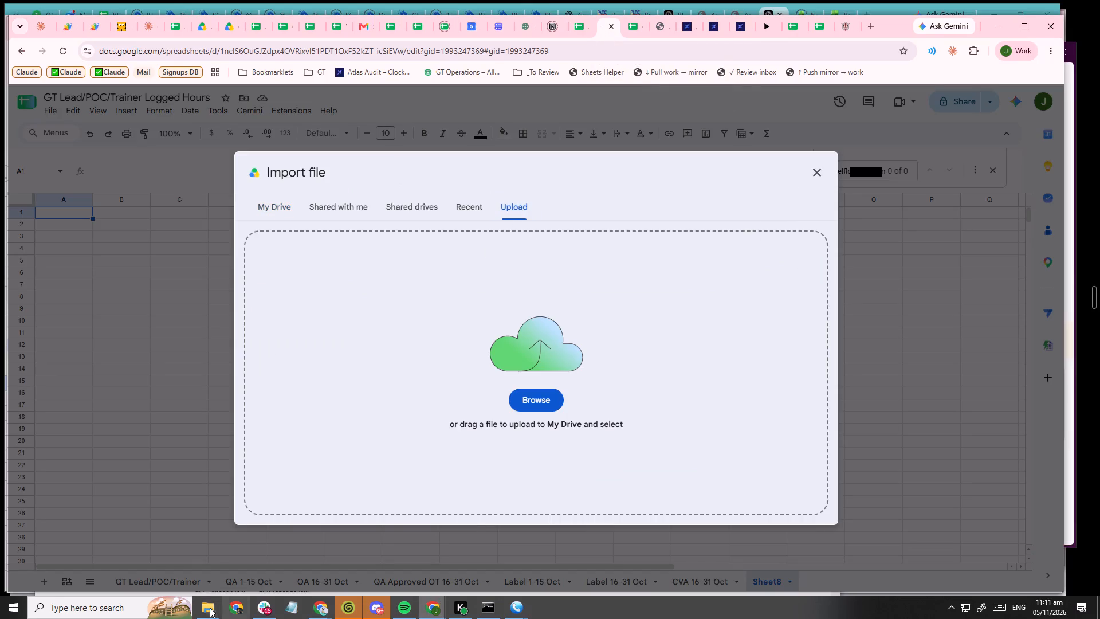
{"action": "left_click", "coordinate": [210, 608]}
{"action": "left_click", "coordinate": [332, 528]}
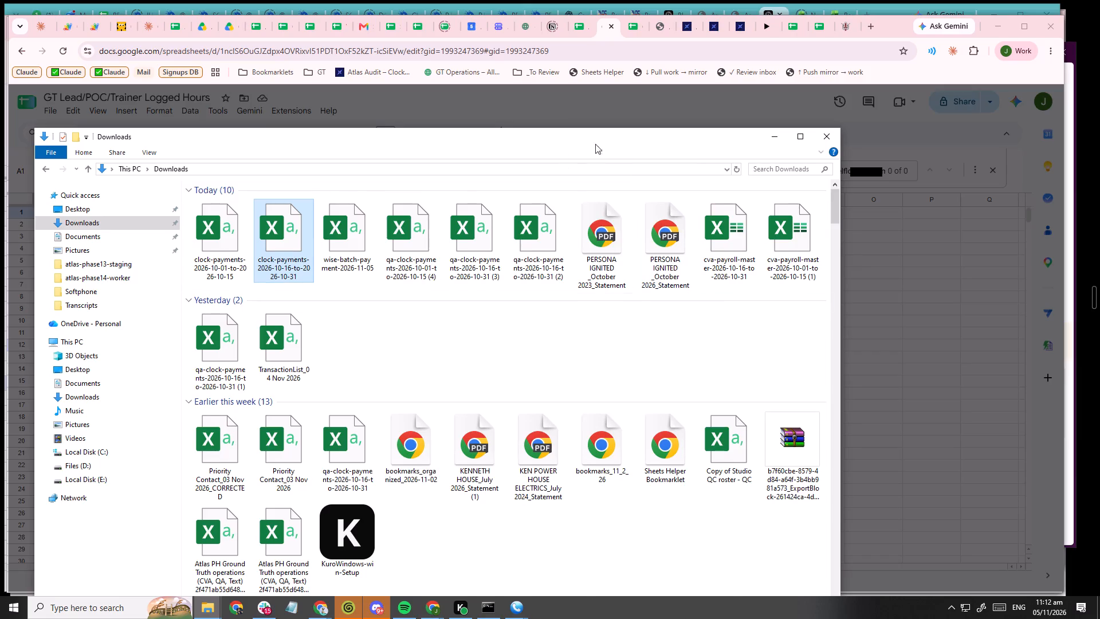
{"action": "left_click_drag", "start_coordinate": [622, 139], "coordinate": [478, 135]}
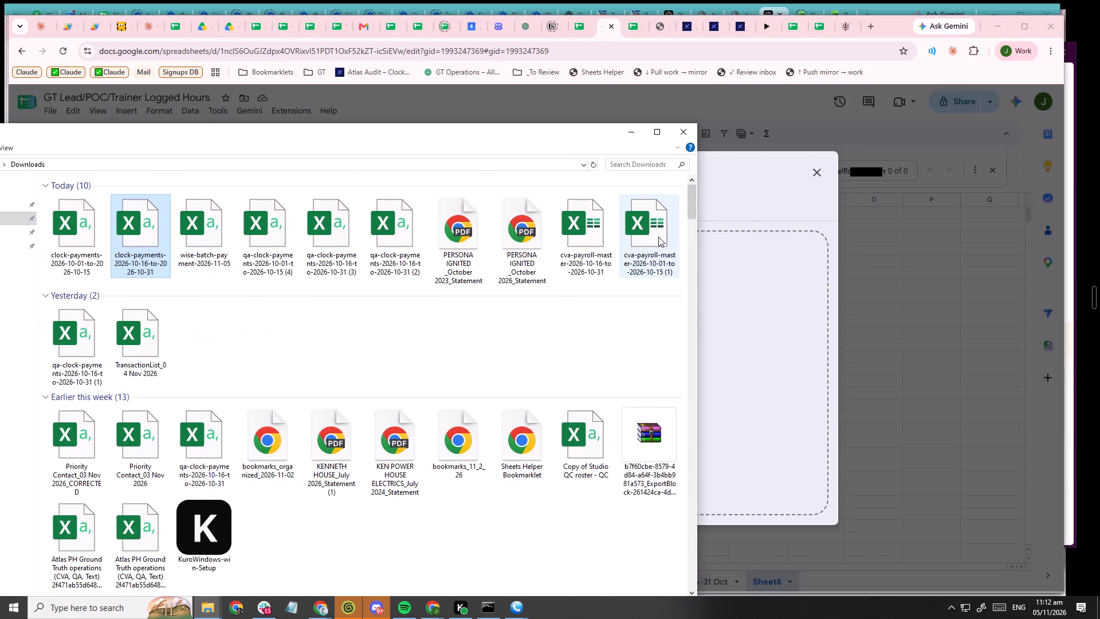
{"action": "left_click_drag", "start_coordinate": [648, 226], "coordinate": [754, 359]}
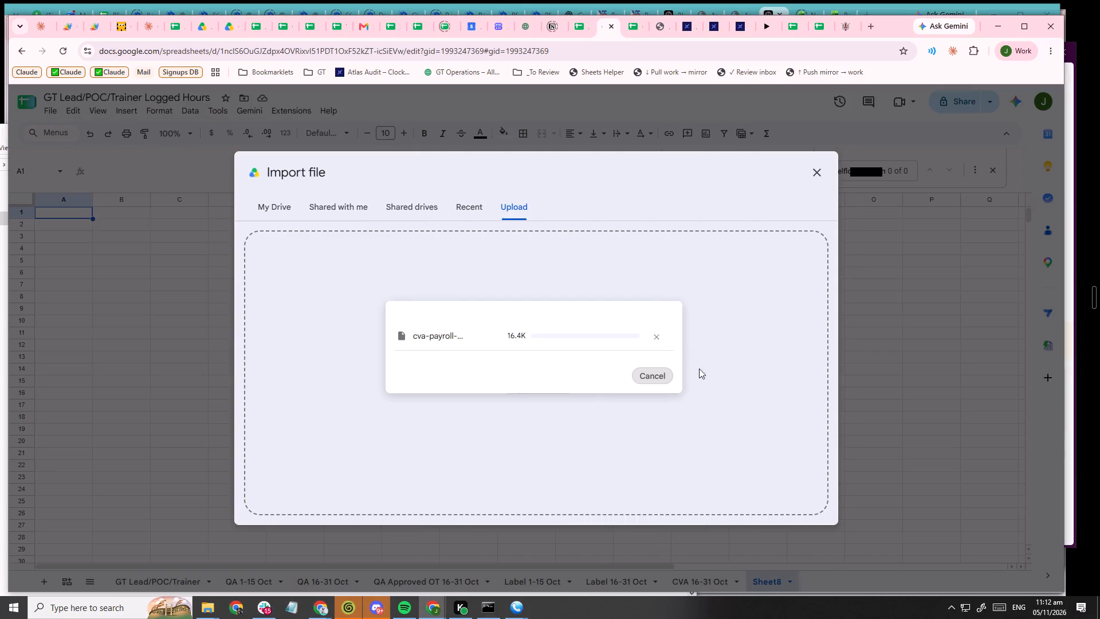
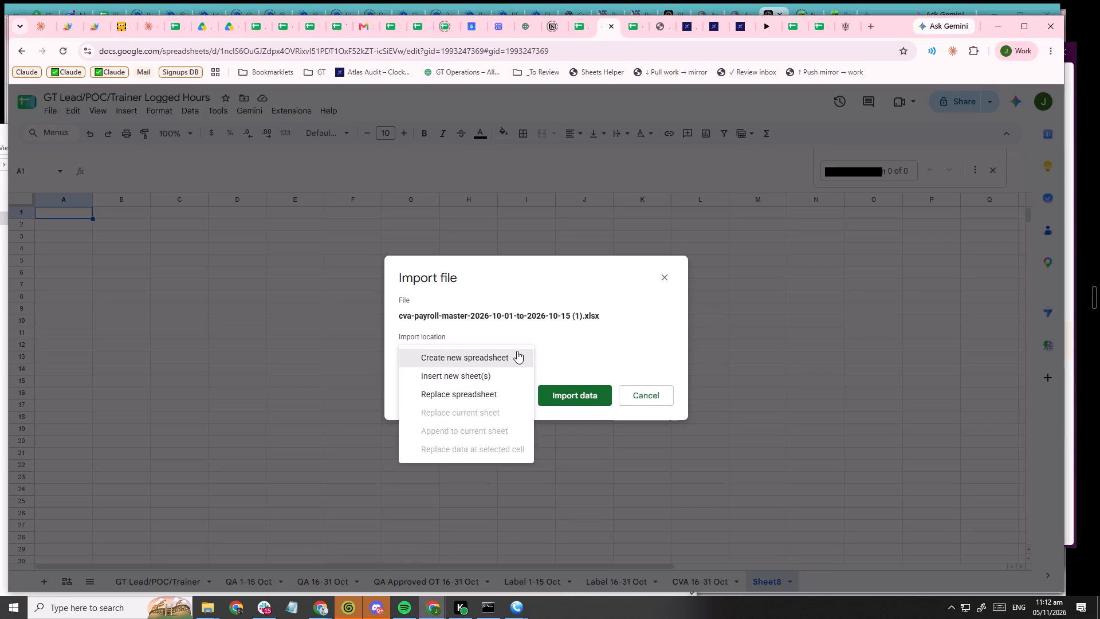
Import the uploaded 1–15 October CVA payroll master file with the Insert new sheet(s) location.
{"action": "left_click", "coordinate": [500, 382]}
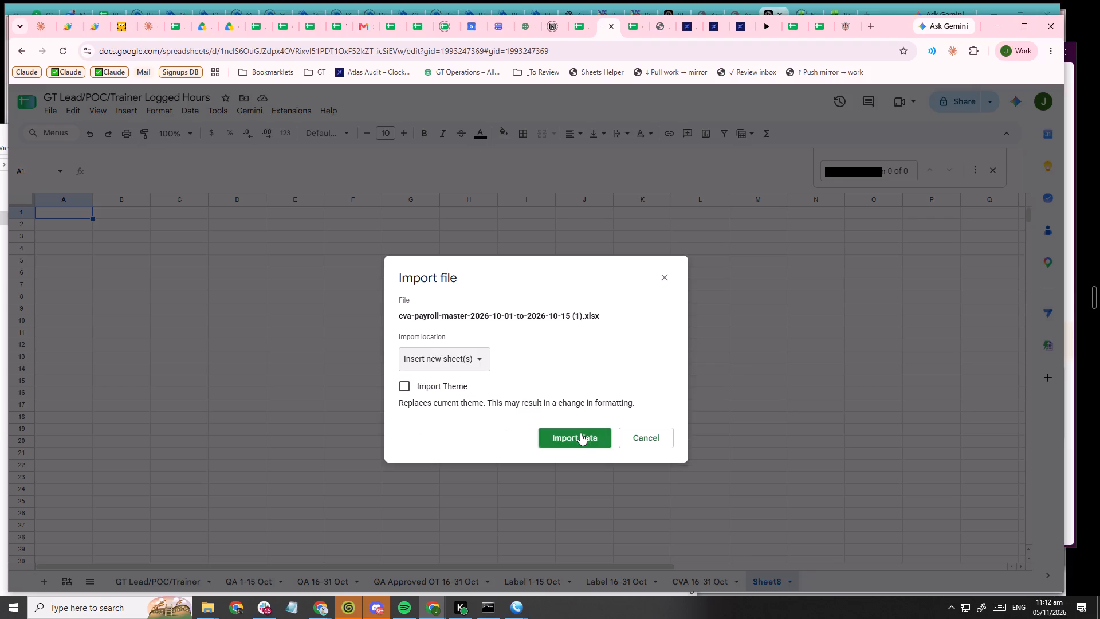
{"action": "left_click", "coordinate": [577, 437]}
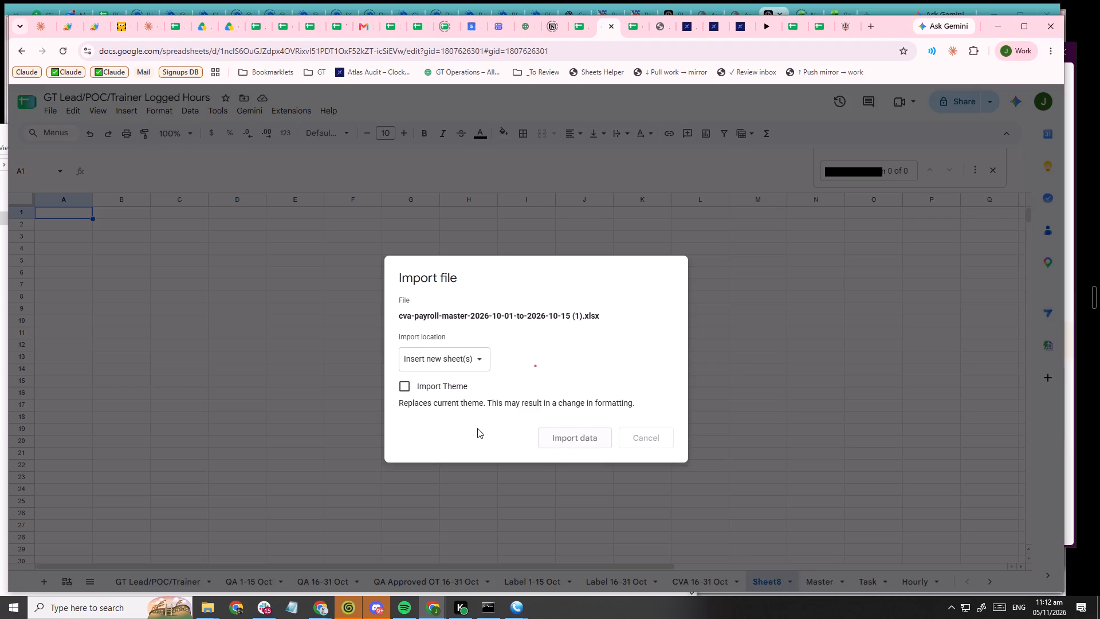
Look through the email, pay and wallet status rows of the newly imported Master sheet.
{"action": "scroll", "coordinate": [806, 592], "scroll_direction": "down", "scroll_amount": 9, "text": "shift"}
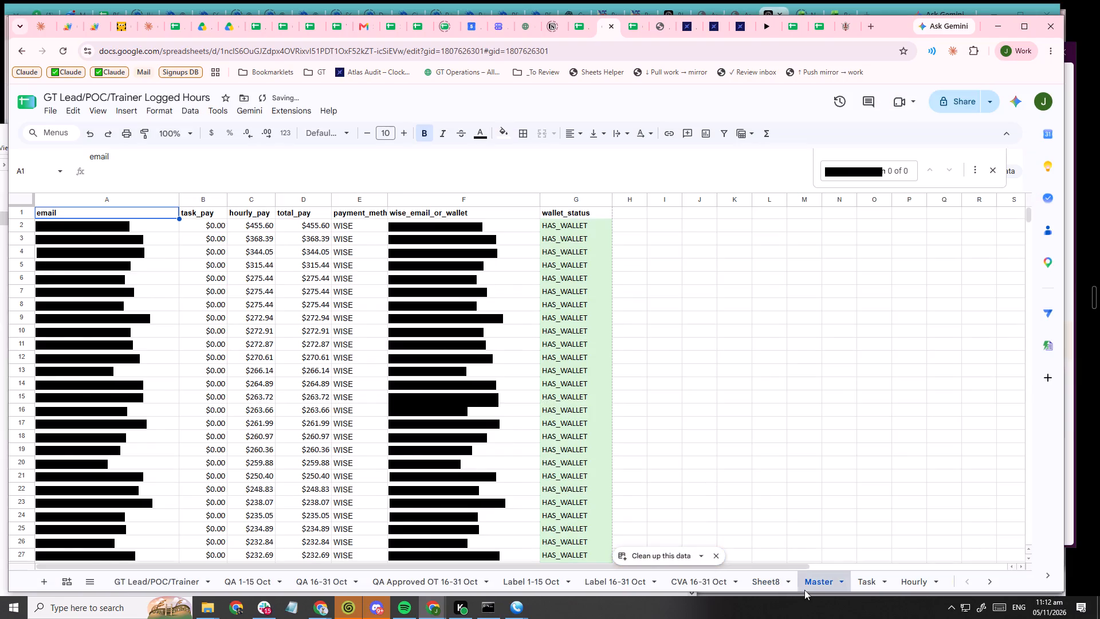
{"action": "scroll", "coordinate": [795, 591], "scroll_direction": "down", "scroll_amount": 8, "text": "shift"}
{"action": "scroll", "coordinate": [719, 590], "scroll_direction": "down", "scroll_amount": 8, "text": "shift"}
{"action": "scroll", "coordinate": [625, 222], "scroll_direction": "down", "scroll_amount": 5}
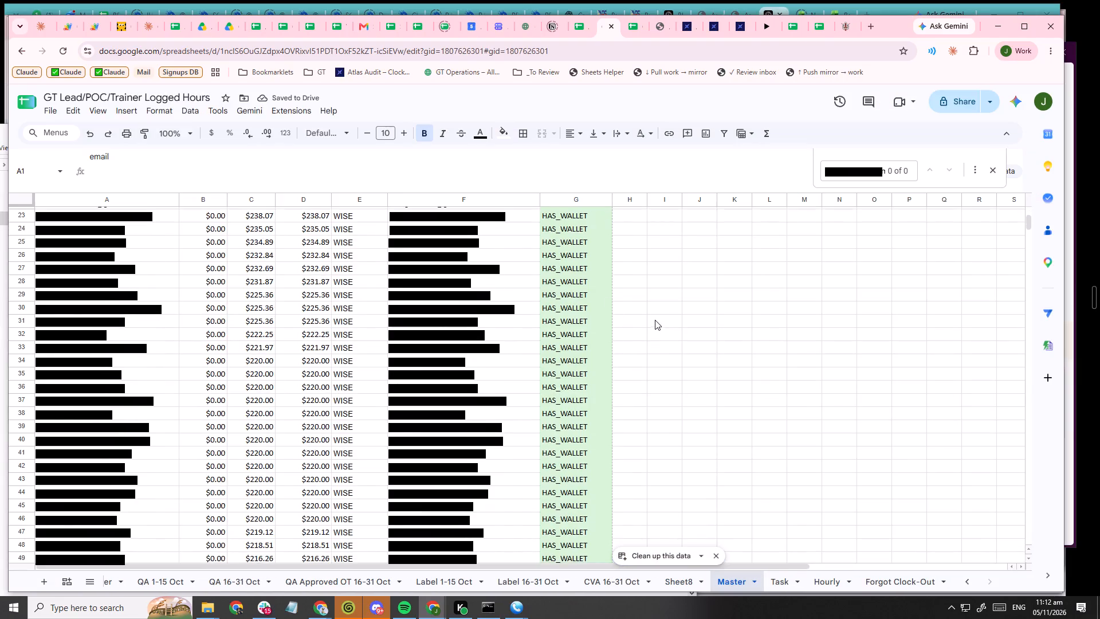
{"action": "scroll", "coordinate": [655, 320], "scroll_direction": "down", "scroll_amount": 12}
{"action": "scroll", "coordinate": [655, 321], "scroll_direction": "up", "scroll_amount": 9}
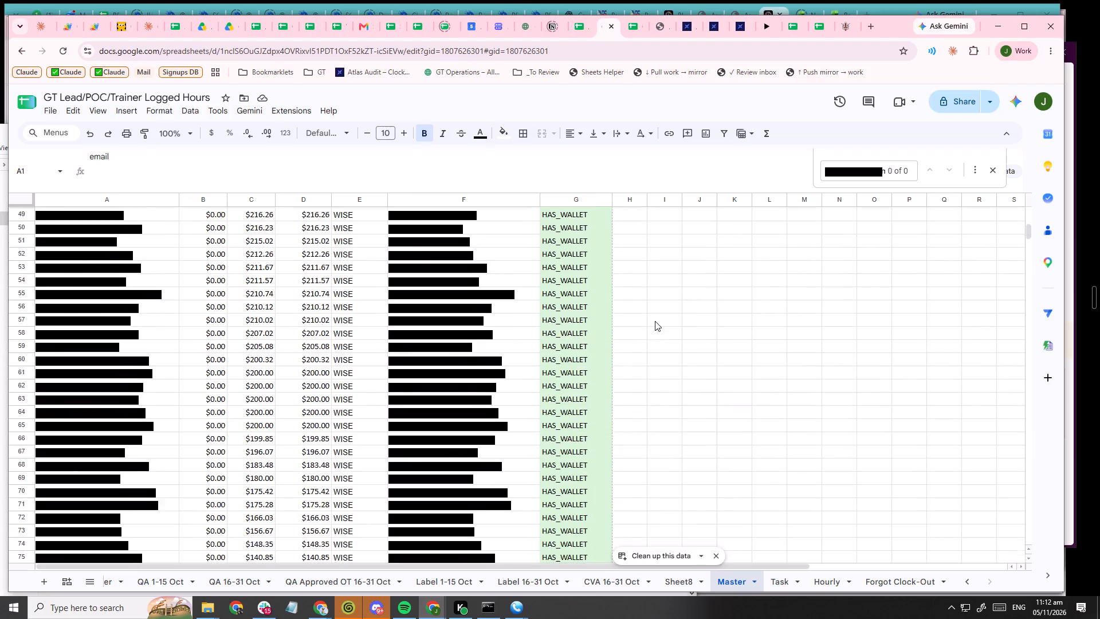
{"action": "scroll", "coordinate": [655, 321], "scroll_direction": "up", "scroll_amount": 18}
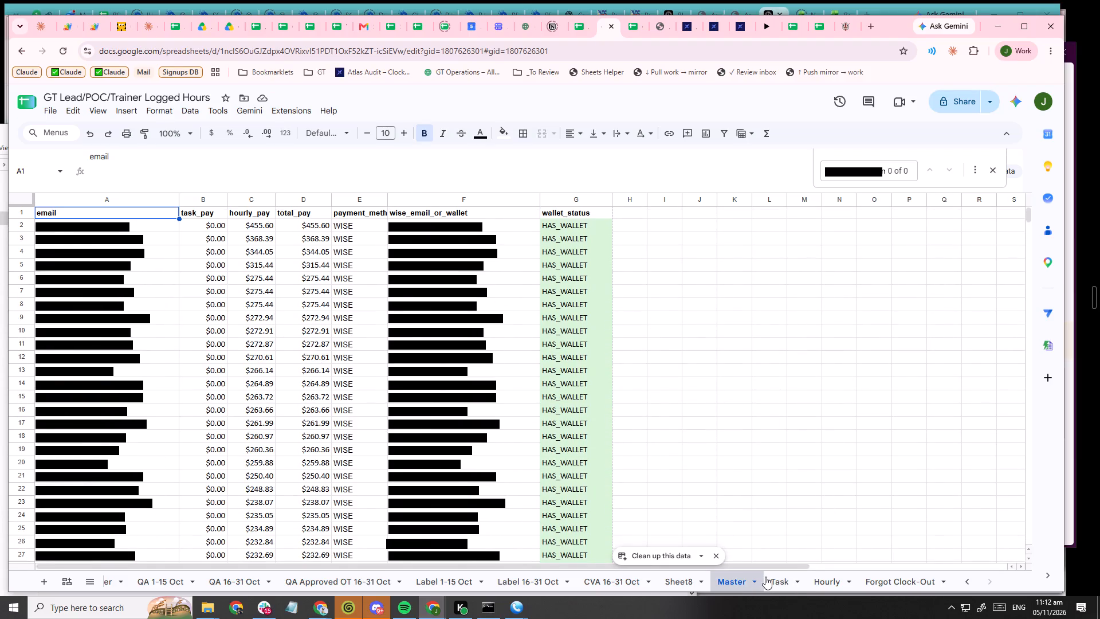
Delete the Master sheet imported from the 1–15 October payroll file.
{"action": "left_click", "coordinate": [698, 577]}
{"action": "left_click", "coordinate": [728, 581]}
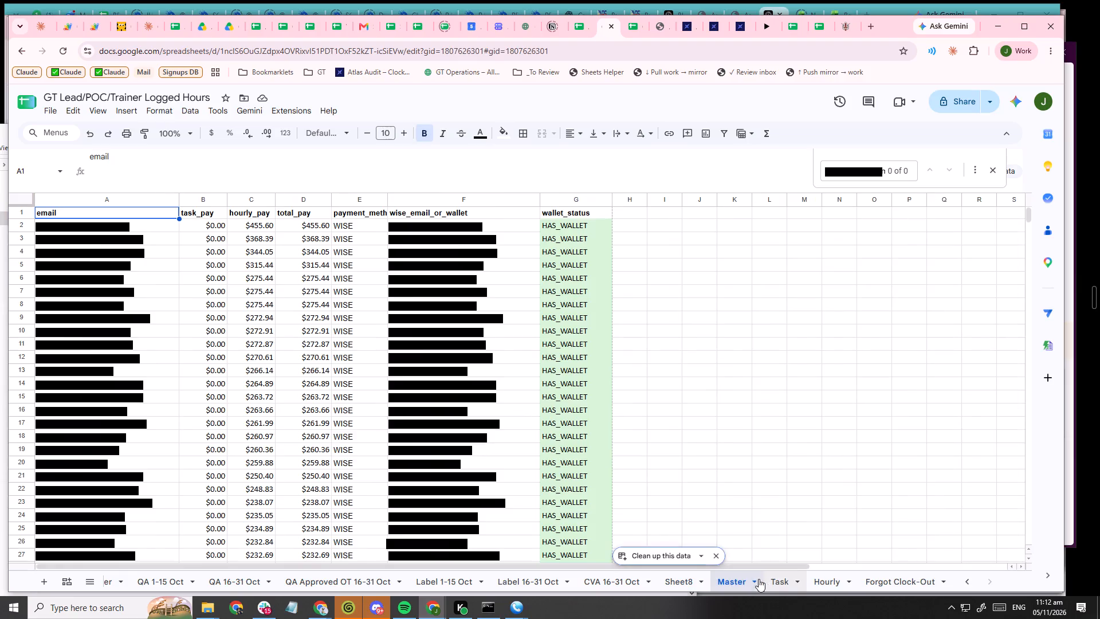
{"action": "right_click", "coordinate": [734, 578]}
{"action": "left_click", "coordinate": [770, 356]}
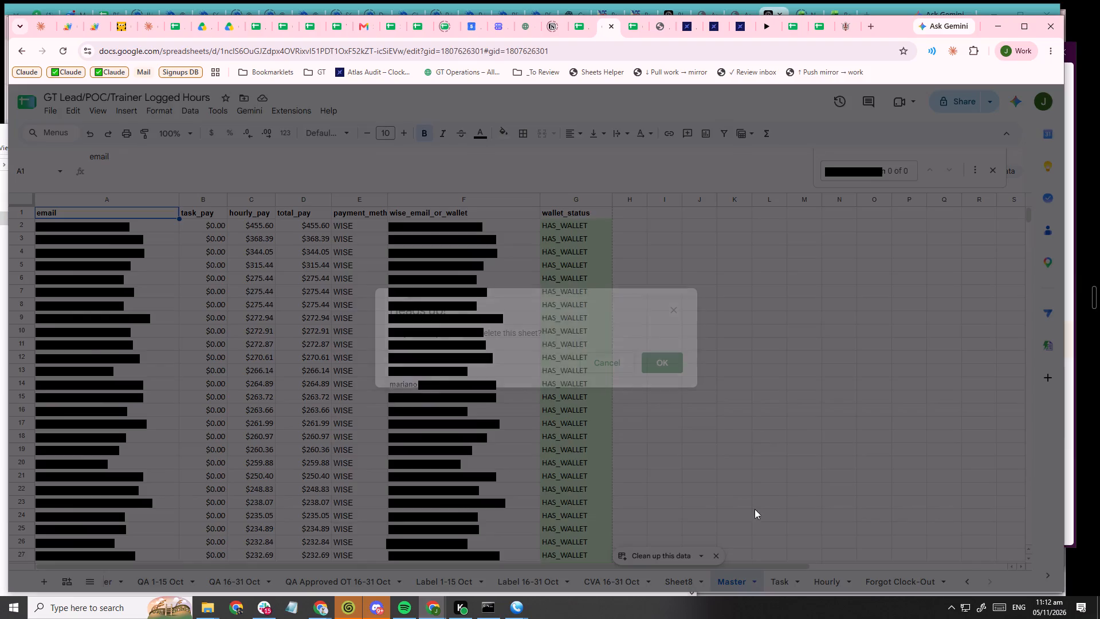
{"action": "left_click", "coordinate": [663, 370]}
Delete the Task sheet imported from the 1–15 October payroll file.
{"action": "left_click", "coordinate": [775, 582]}
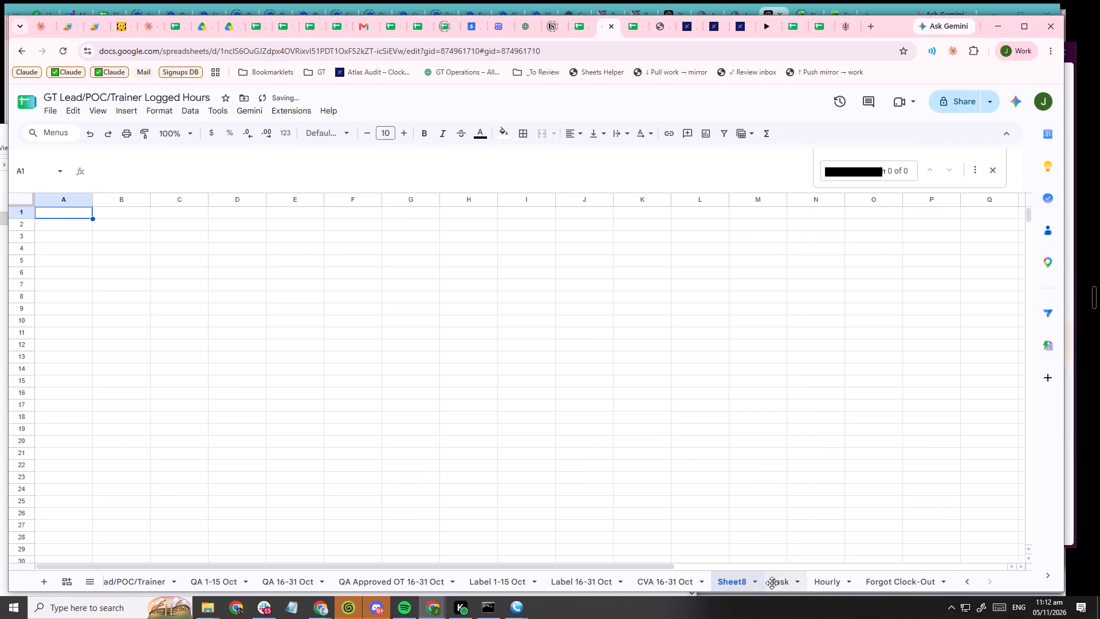
{"action": "right_click", "coordinate": [772, 582]}
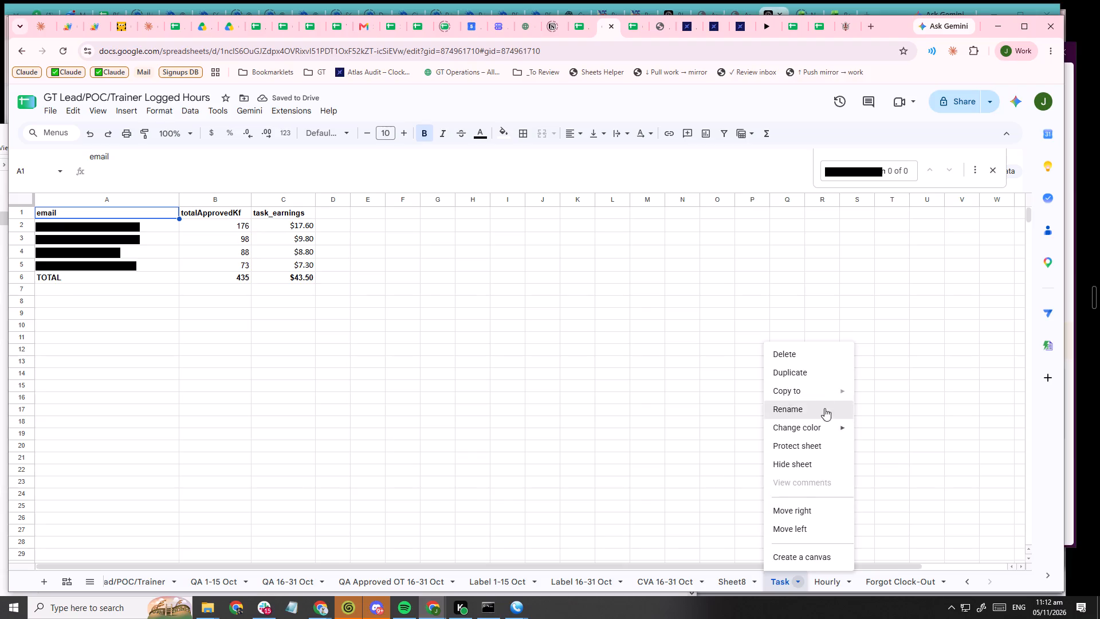
{"action": "left_click", "coordinate": [828, 361]}
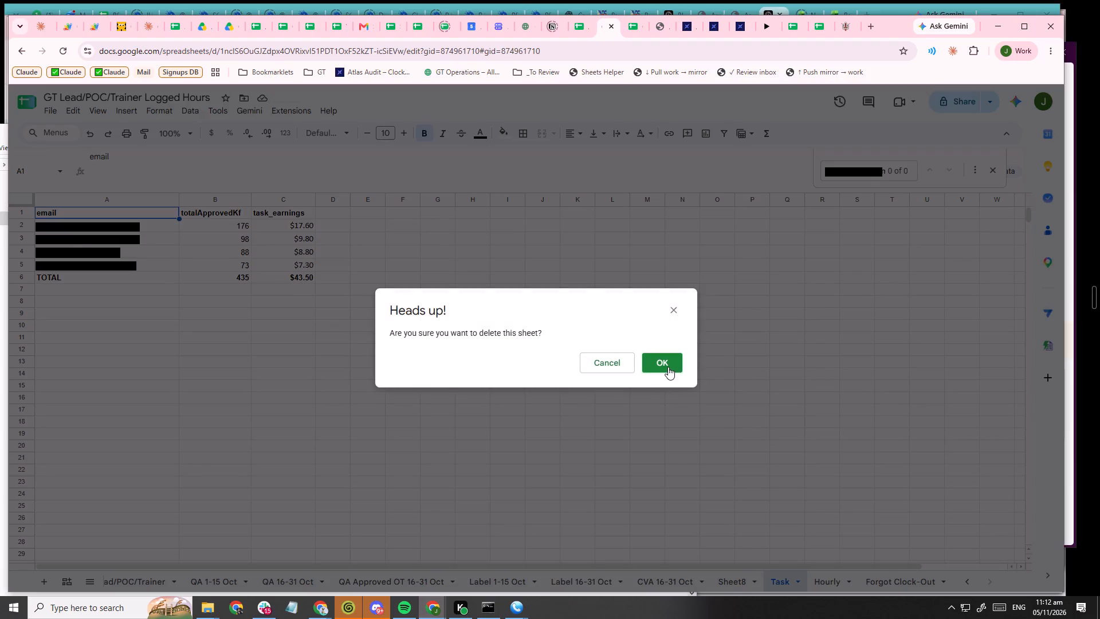
{"action": "left_click", "coordinate": [668, 367]}
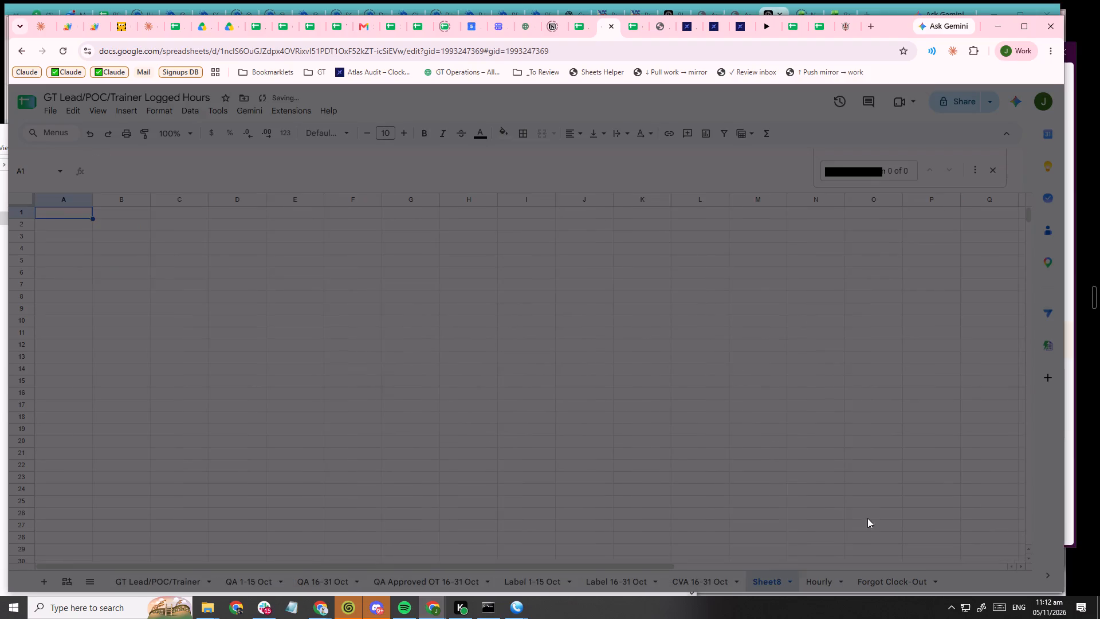
Delete the Forgot Clock-Out sheet imported from the 1–15 October payroll file.
{"action": "left_click", "coordinate": [882, 576]}
{"action": "right_click", "coordinate": [885, 575]}
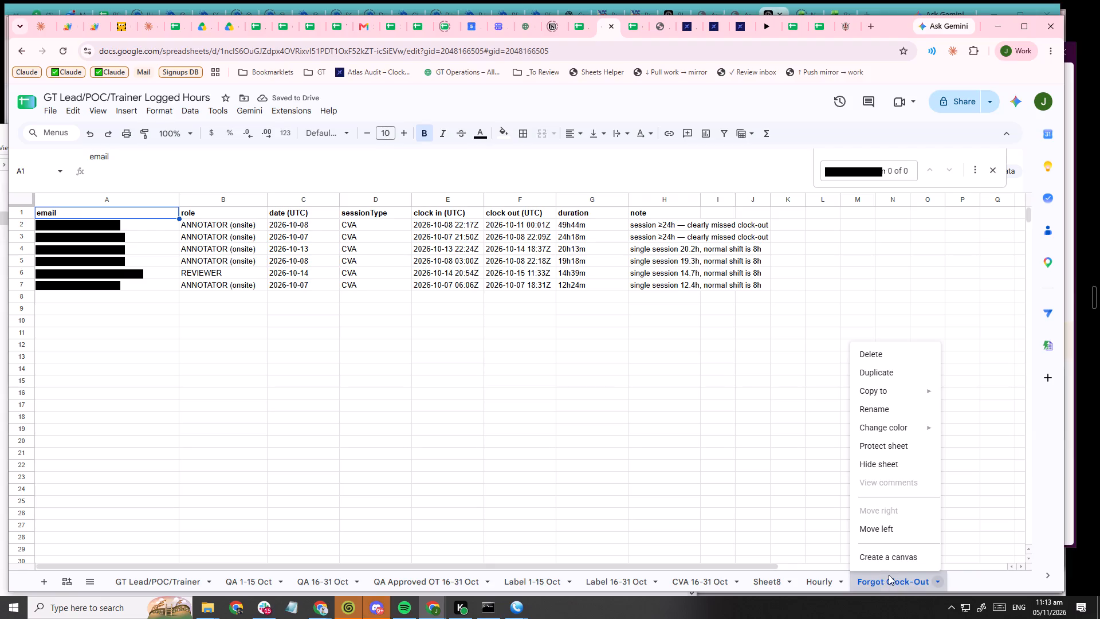
{"action": "left_click", "coordinate": [912, 354]}
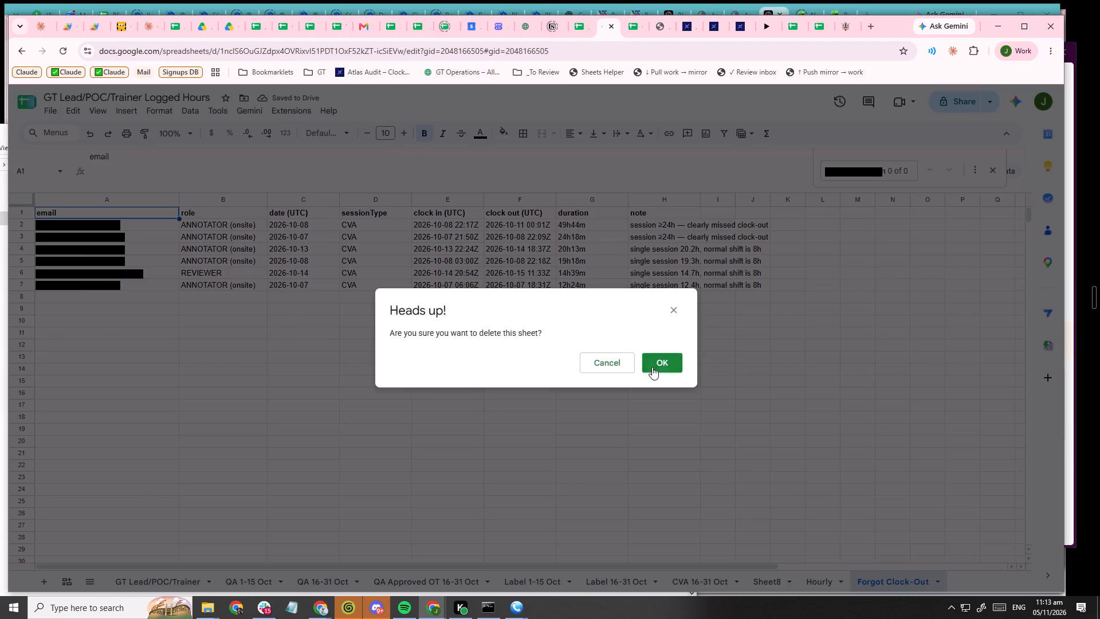
{"action": "left_click", "coordinate": [653, 367]}
Check the role, rate, paid hours and earnings rows of the imported Hourly sheet down to its total.
{"action": "left_click", "coordinate": [812, 587]}
{"action": "scroll", "coordinate": [597, 353], "scroll_direction": "down", "scroll_amount": 6}
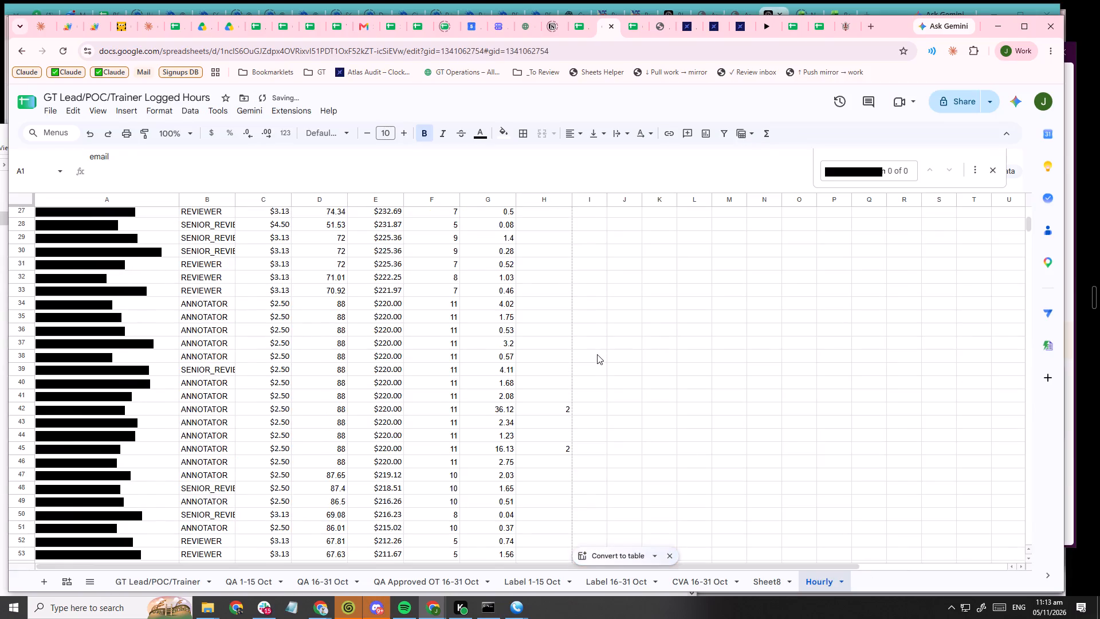
{"action": "scroll", "coordinate": [597, 352], "scroll_direction": "up", "scroll_amount": 13}
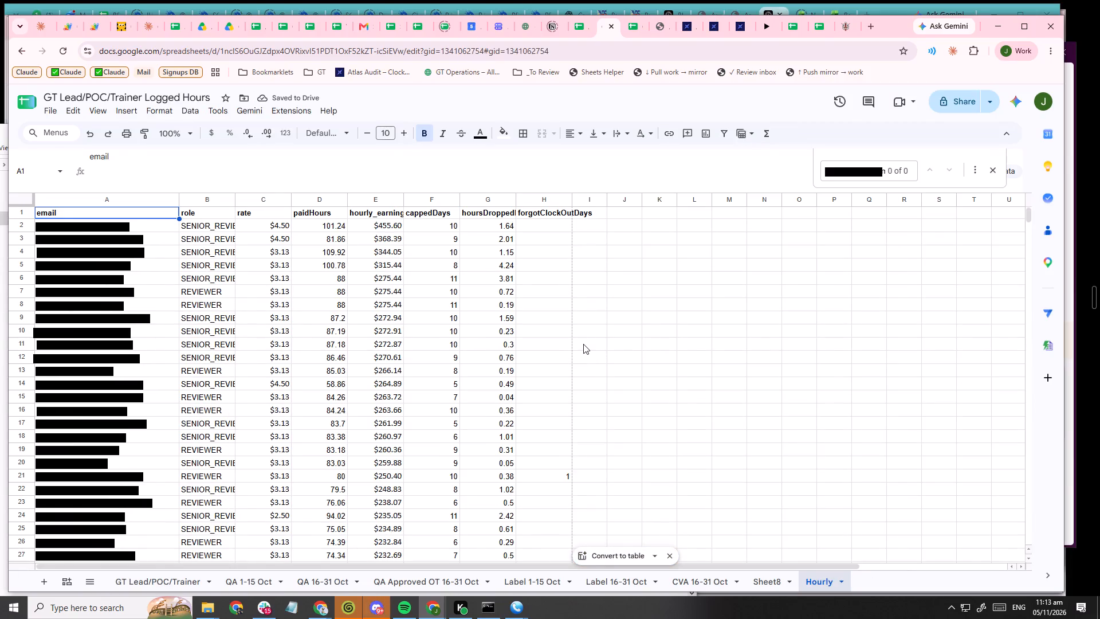
{"action": "scroll", "coordinate": [583, 344], "scroll_direction": "down", "scroll_amount": 11}
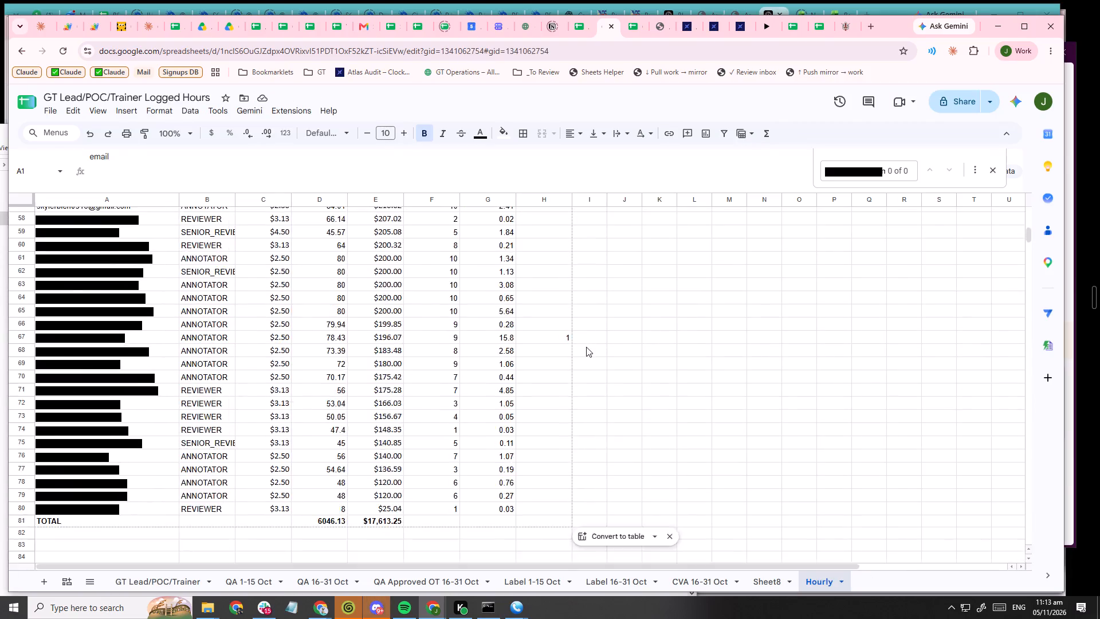
{"action": "scroll", "coordinate": [586, 347], "scroll_direction": "down", "scroll_amount": 4}
{"action": "scroll", "coordinate": [586, 347], "scroll_direction": "up", "scroll_amount": 20}
{"action": "scroll", "coordinate": [586, 347], "scroll_direction": "up", "scroll_amount": 5}
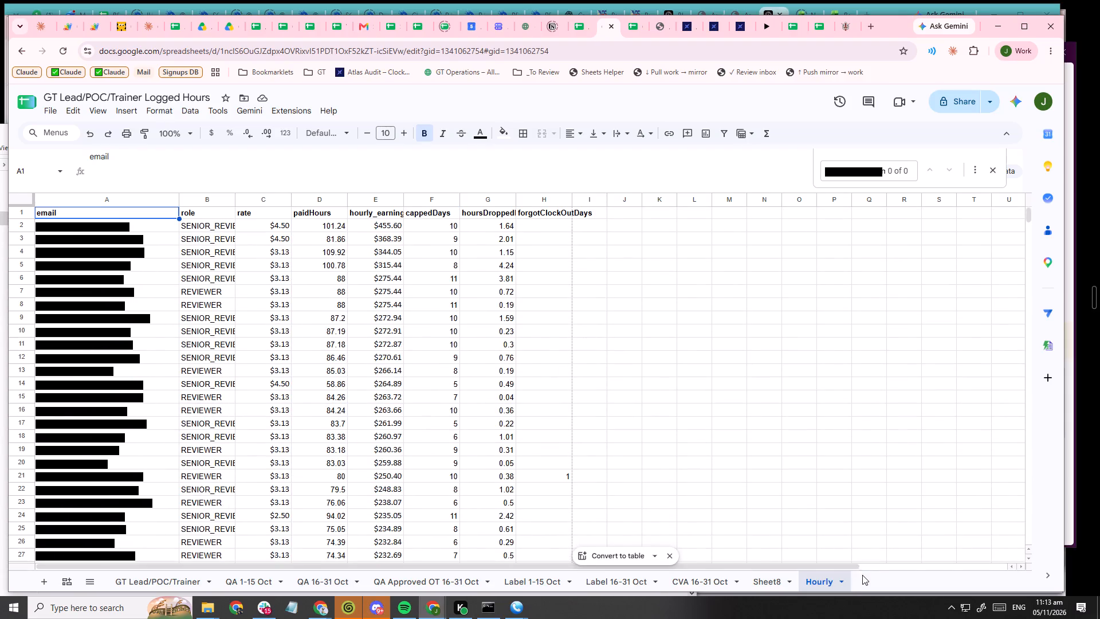
Copy the sheet name CVA 16-31 Oct and paste it over the Hourly sheet's name.
{"action": "double_click", "coordinate": [822, 585]}
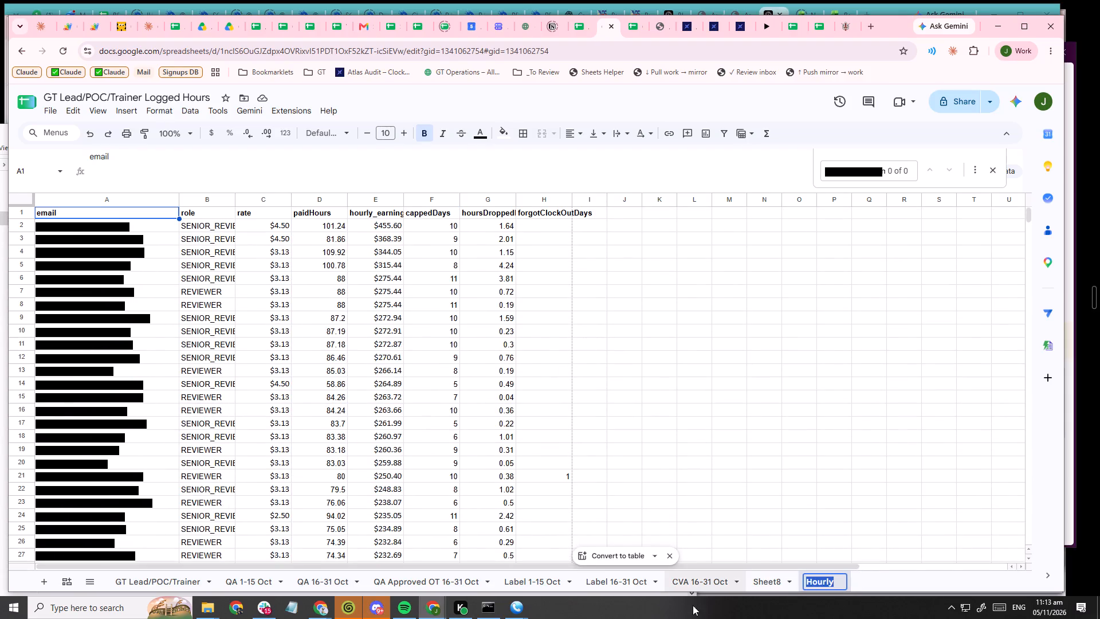
{"action": "key", "text": "Escape"}
{"action": "triple_click", "coordinate": [704, 585]}
{"action": "double_click", "coordinate": [707, 585]}
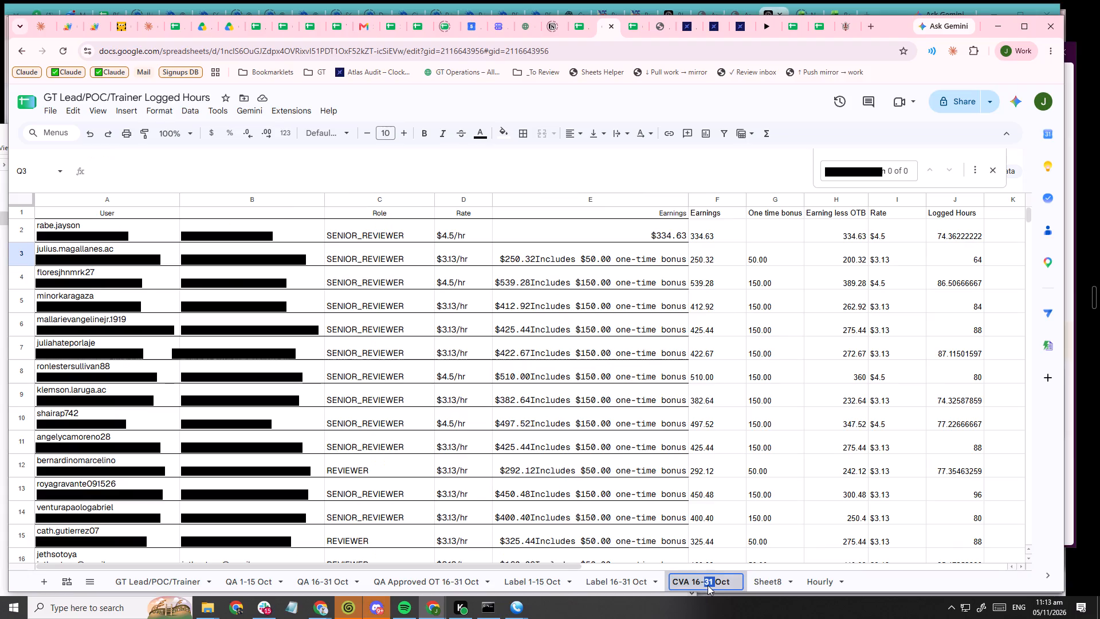
{"action": "key", "text": "ctrl+a"}
{"action": "key", "text": "ctrl+c"}
{"action": "double_click", "coordinate": [822, 584]}
{"action": "key", "text": "ctrl+a"}
{"action": "key", "text": "ctrl+v"}
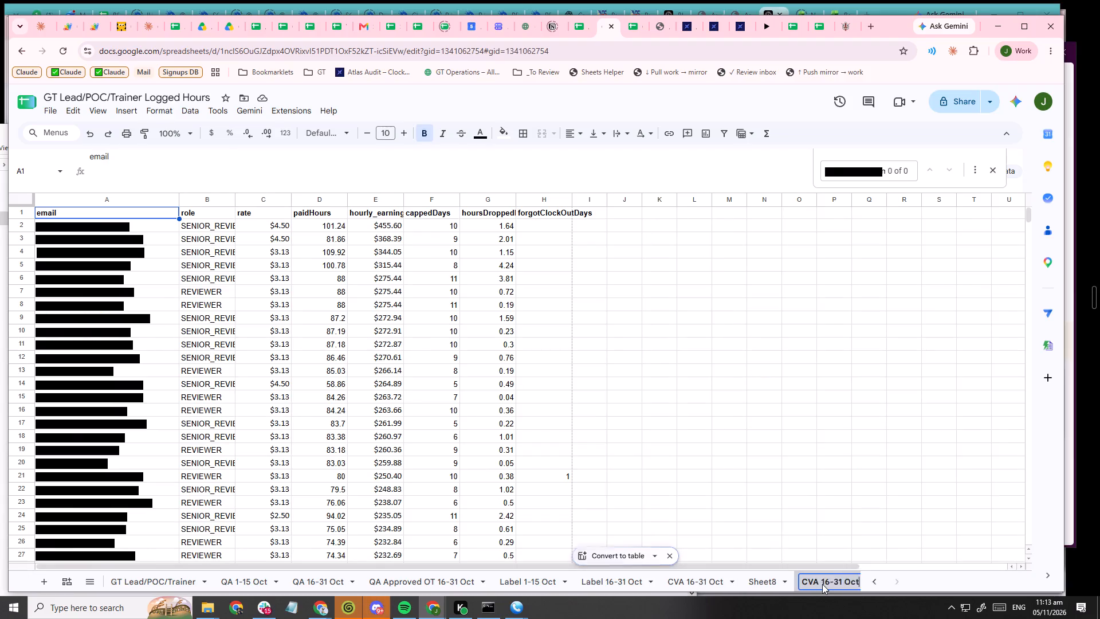
Edit the pasted name on the former Hourly sheet to CVA 1-16 Oct.
{"action": "left_click", "coordinate": [844, 584]}
{"action": "left_click", "coordinate": [829, 583]}
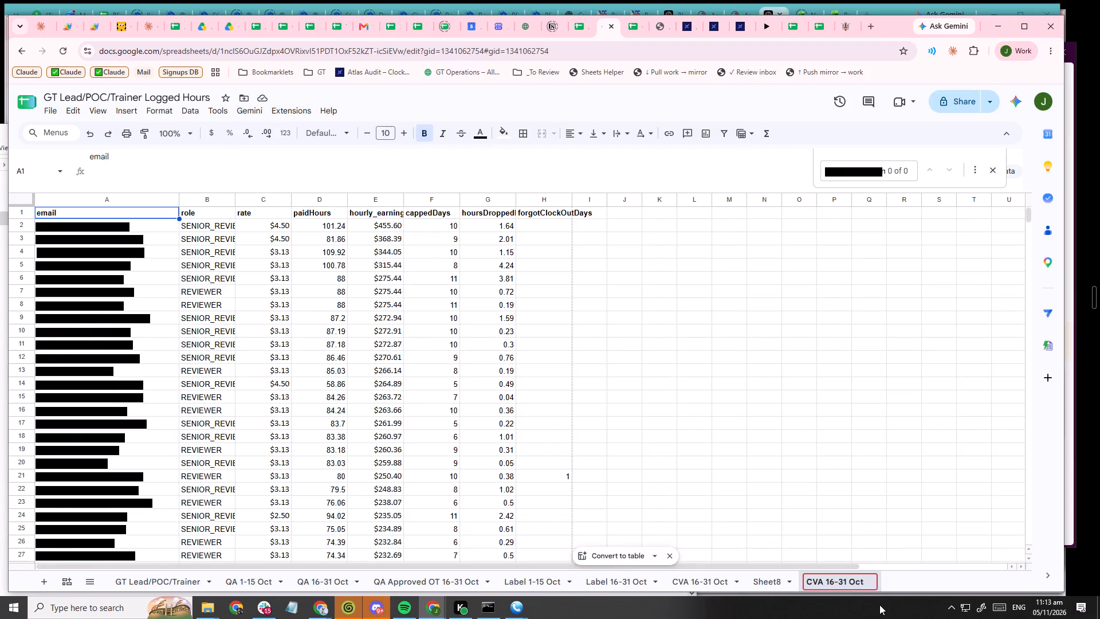
{"action": "key", "text": "Delete"}
{"action": "key", "text": "Right"}
{"action": "key", "text": "Right"}
{"action": "key", "text": "Left"}
{"action": "key", "text": "shift+Right"}
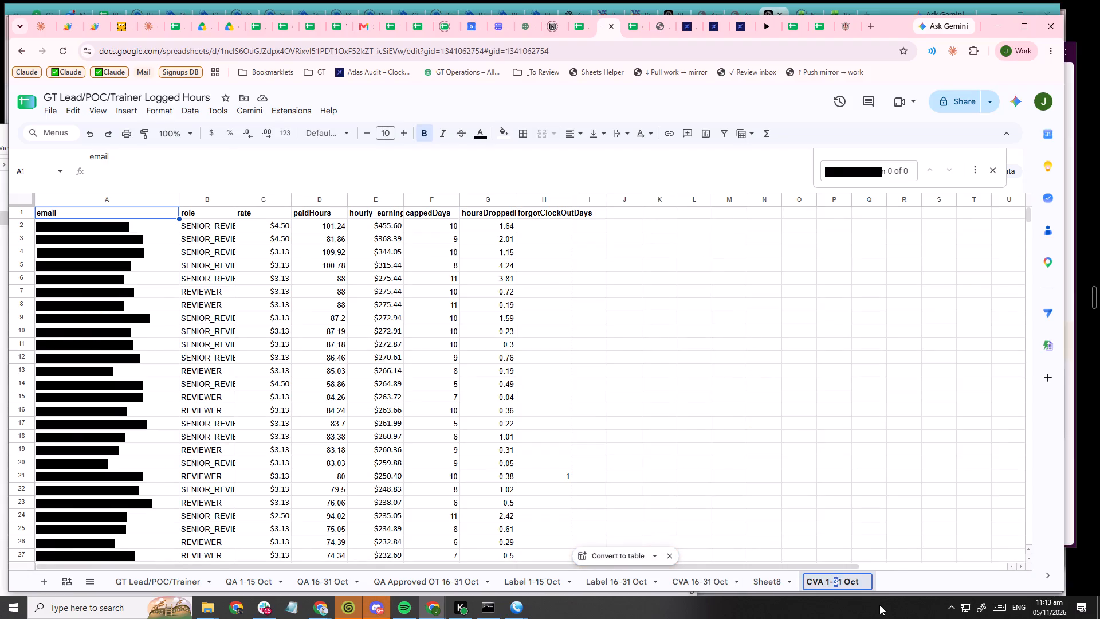
{"action": "key", "text": "shift+Right"}
{"action": "type", "text": "16"}
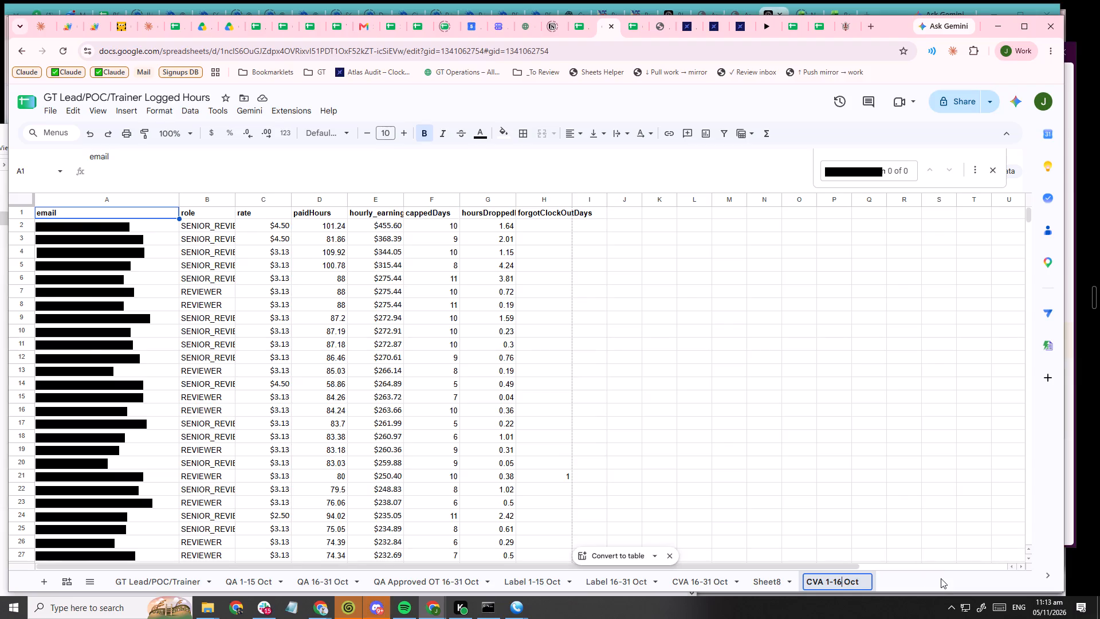
{"action": "left_click", "coordinate": [941, 578]}
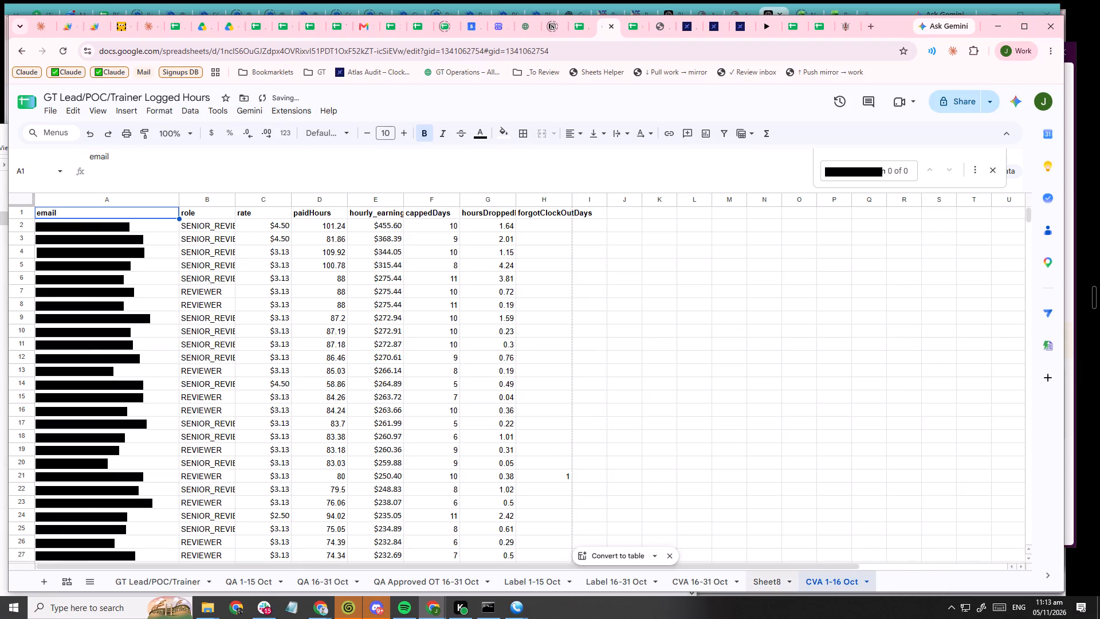
From Sheet8, upload cva-payroll-master-2026-10-16-to-2026-10-31 from the Downloads folder into the spreadsheet's file import dialog.
{"action": "left_click", "coordinate": [760, 582]}
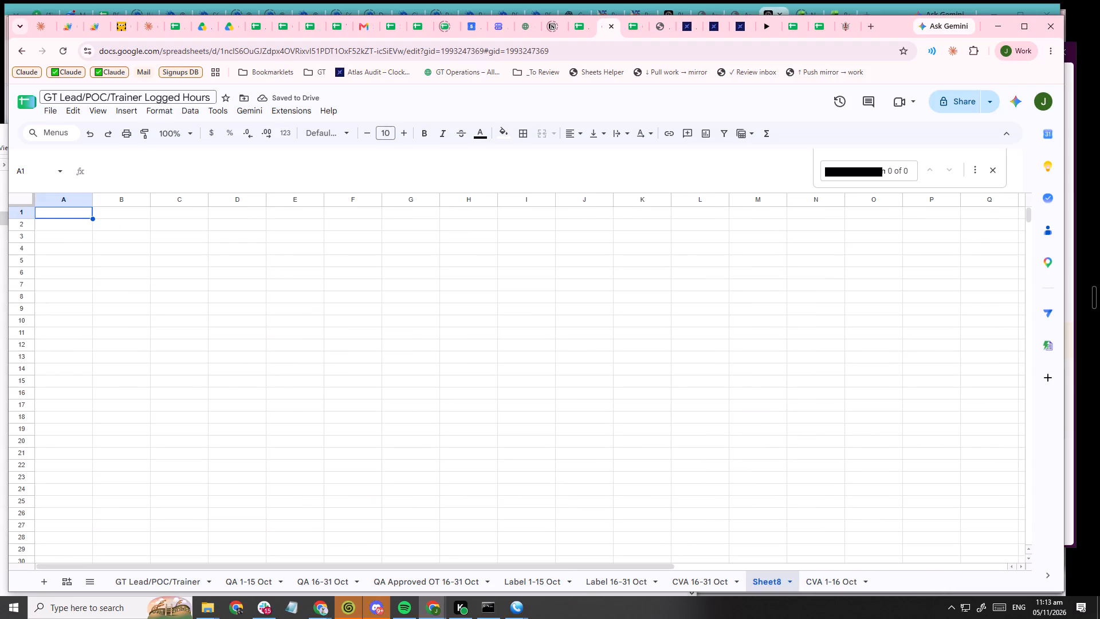
{"action": "left_click", "coordinate": [51, 116]}
{"action": "left_click", "coordinate": [77, 170]}
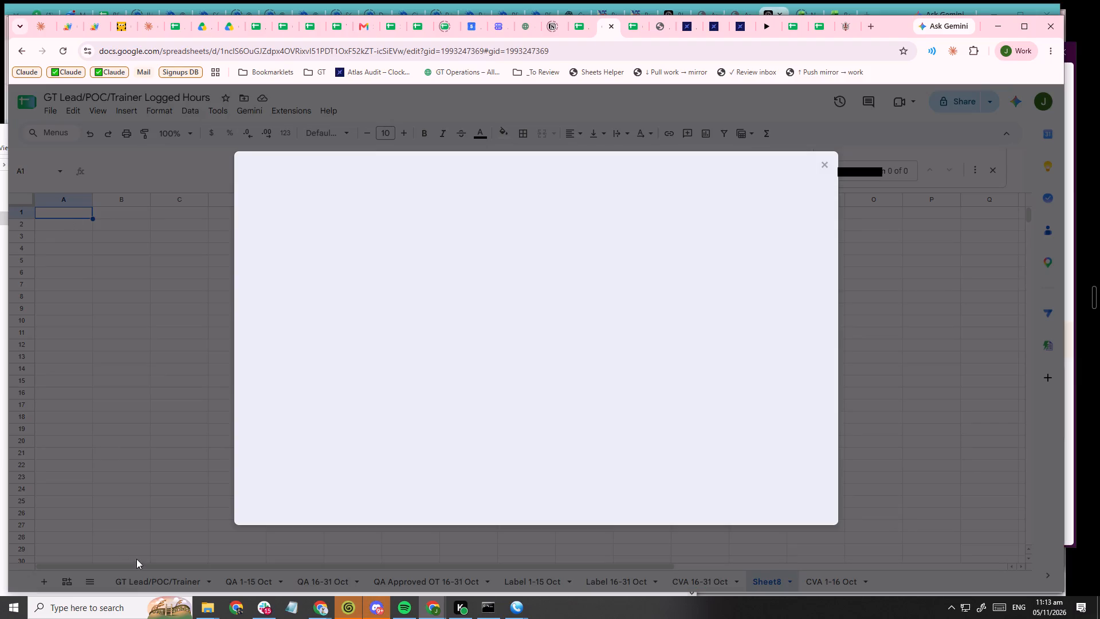
{"action": "left_click", "coordinate": [211, 609]}
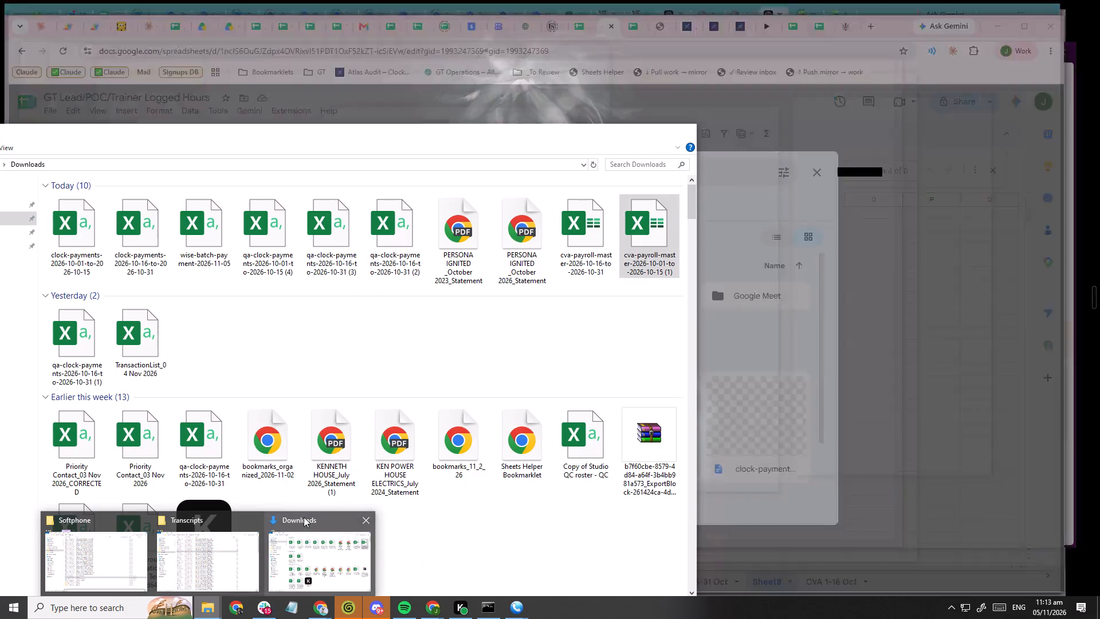
{"action": "left_click", "coordinate": [304, 517]}
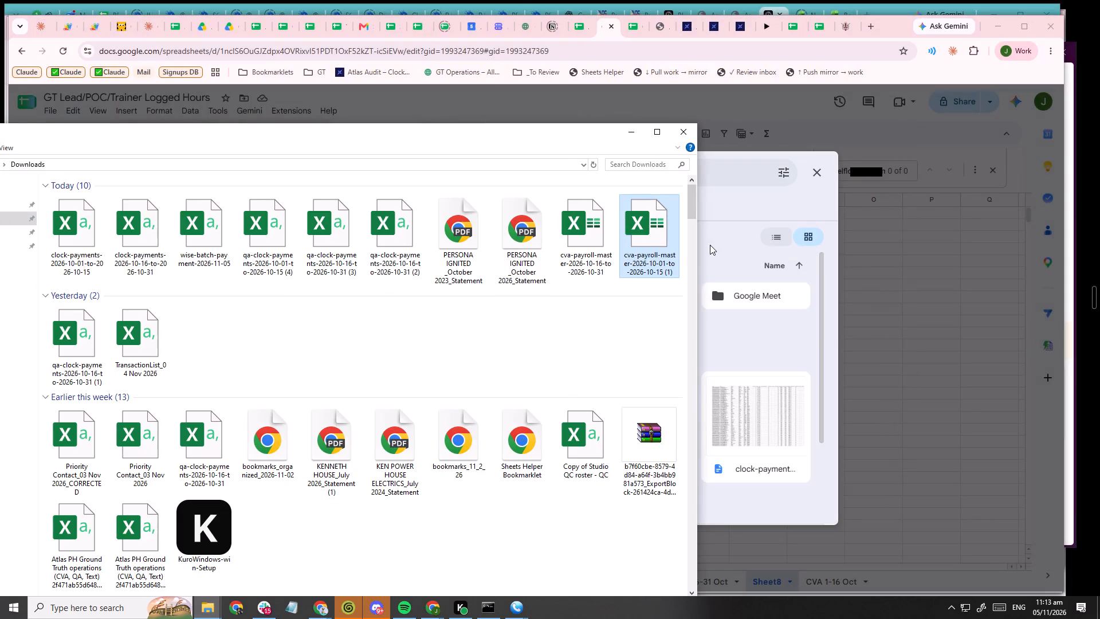
{"action": "left_click", "coordinate": [741, 196]}
{"action": "left_click", "coordinate": [524, 202]}
{"action": "key", "text": "alt+Tab"}
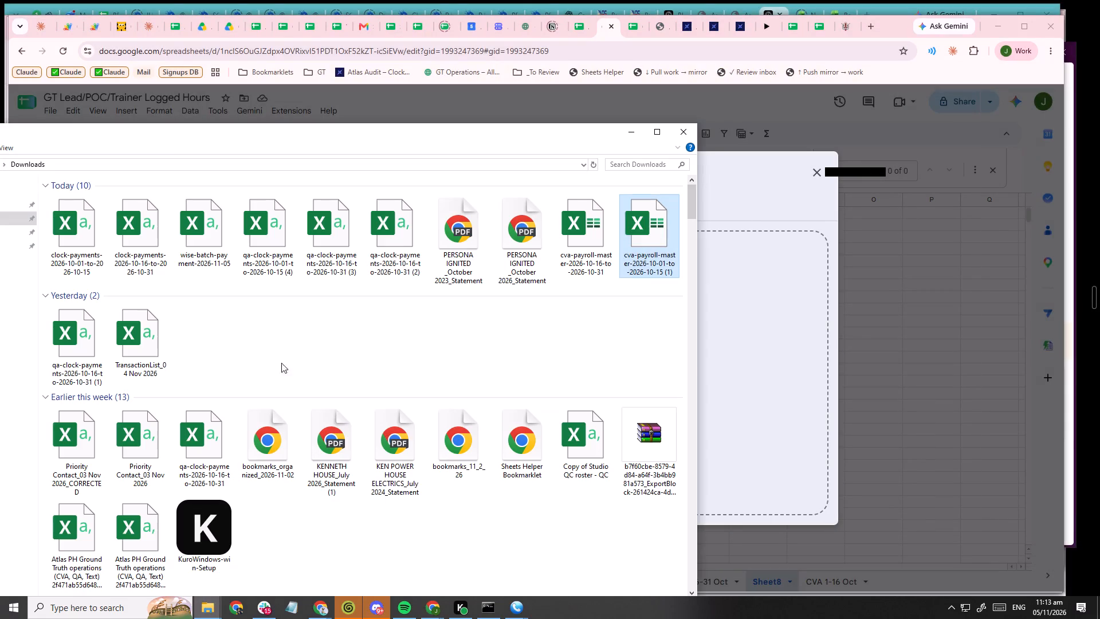
{"action": "left_click_drag", "start_coordinate": [581, 235], "coordinate": [762, 420]}
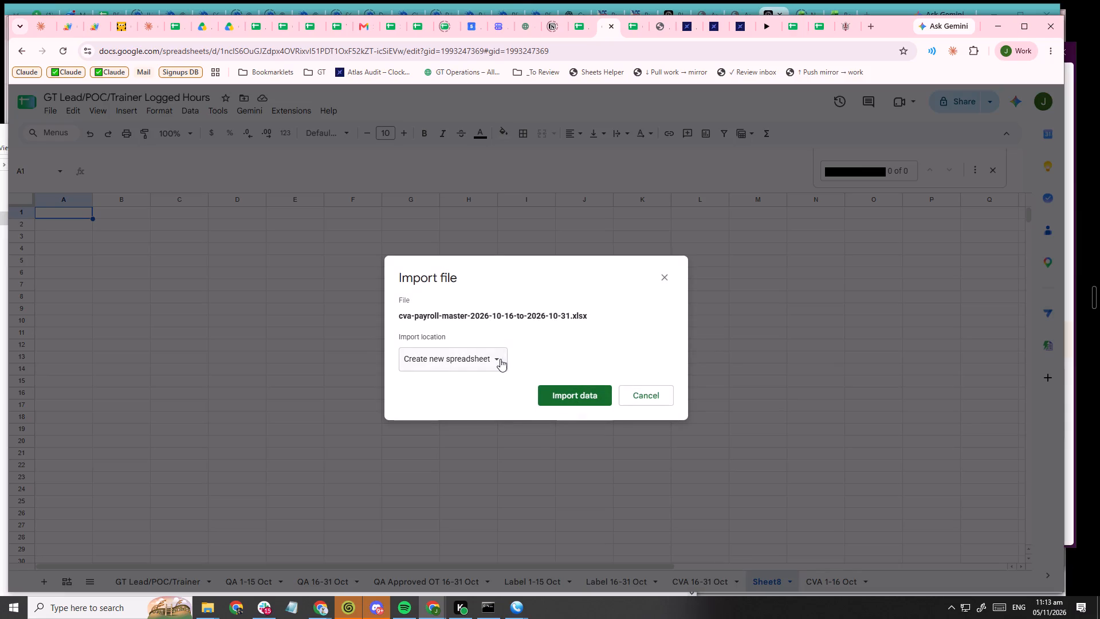
Import the 16–31 October CVA payroll master file with the Insert new sheet(s) location.
{"action": "left_click", "coordinate": [500, 359]}
{"action": "left_click", "coordinate": [486, 381]}
{"action": "left_click", "coordinate": [568, 439]}
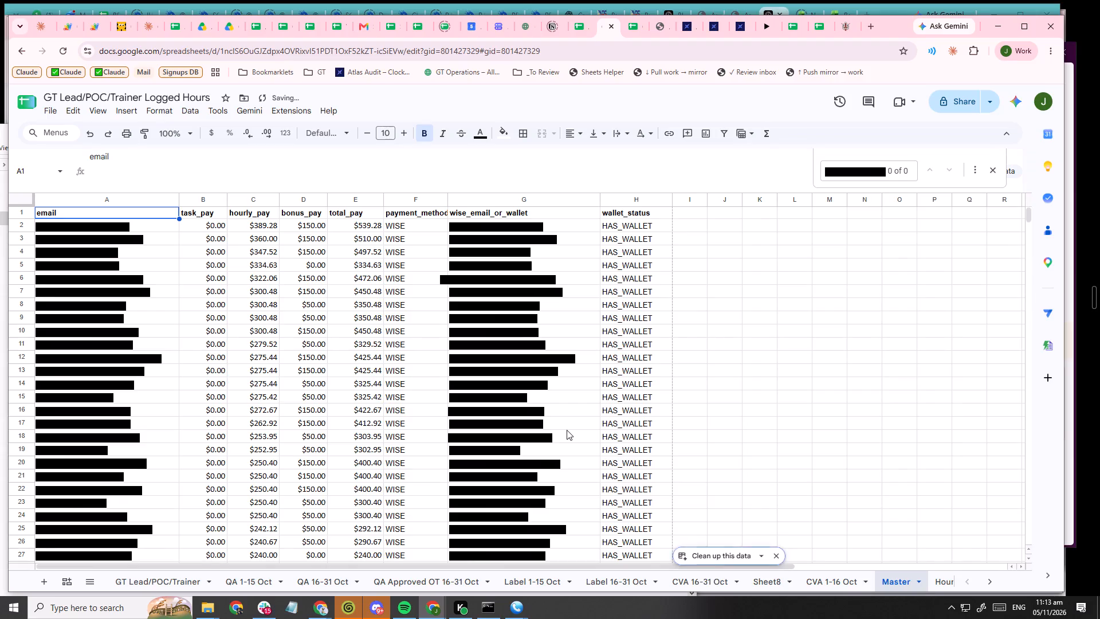
Delete the newly imported Master sheet.
{"action": "scroll", "coordinate": [867, 577], "scroll_direction": "down", "scroll_amount": 10, "text": "shift"}
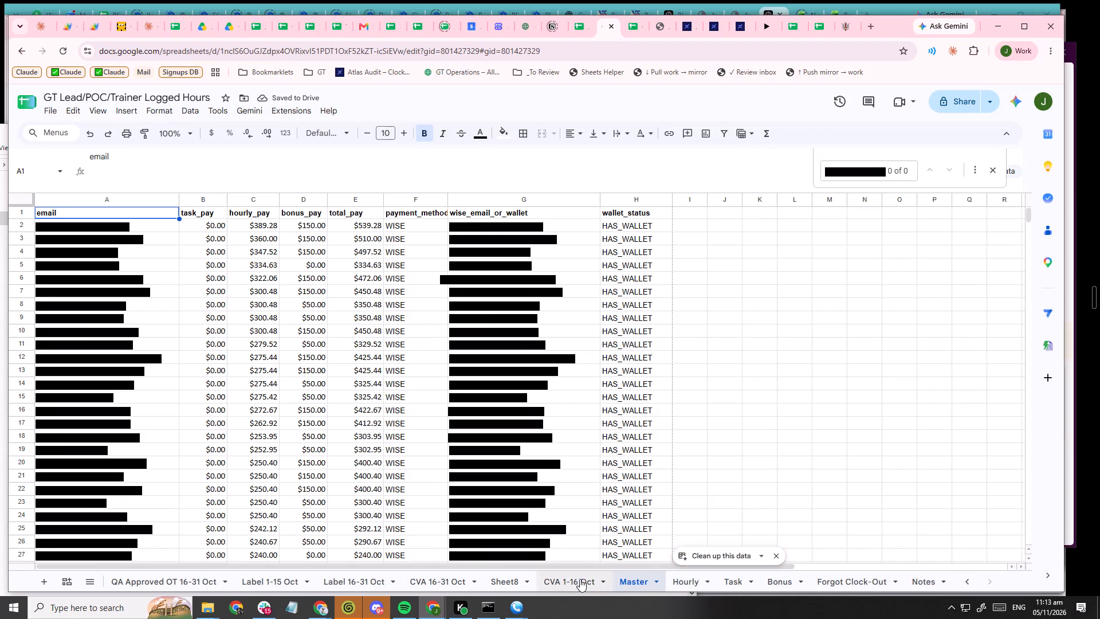
{"action": "left_click", "coordinate": [733, 472]}
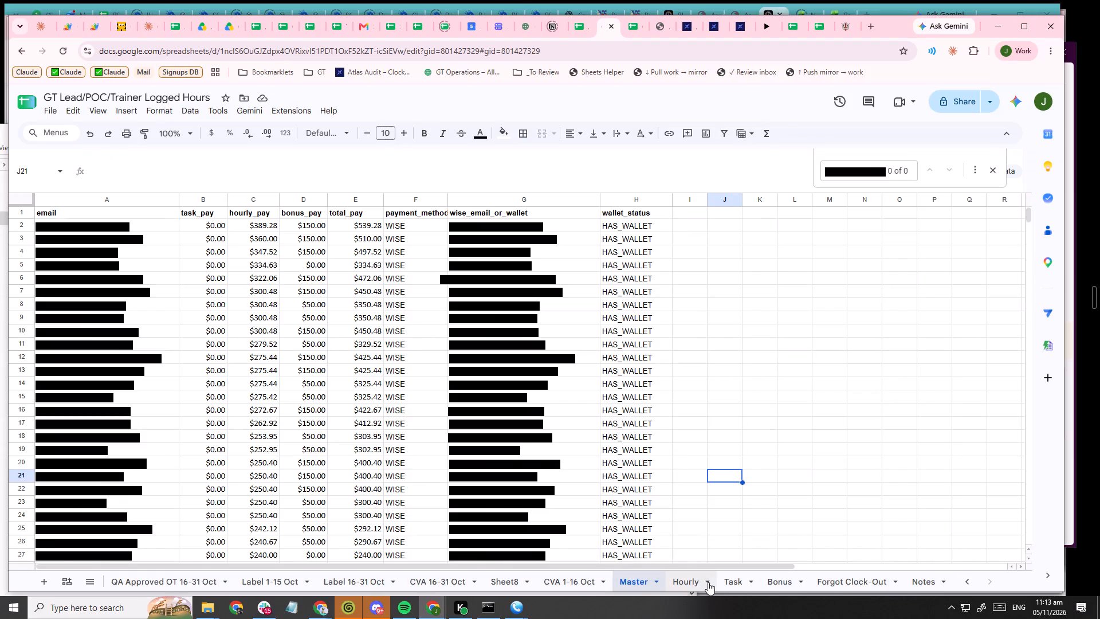
{"action": "right_click", "coordinate": [643, 579]}
{"action": "left_click", "coordinate": [669, 355]}
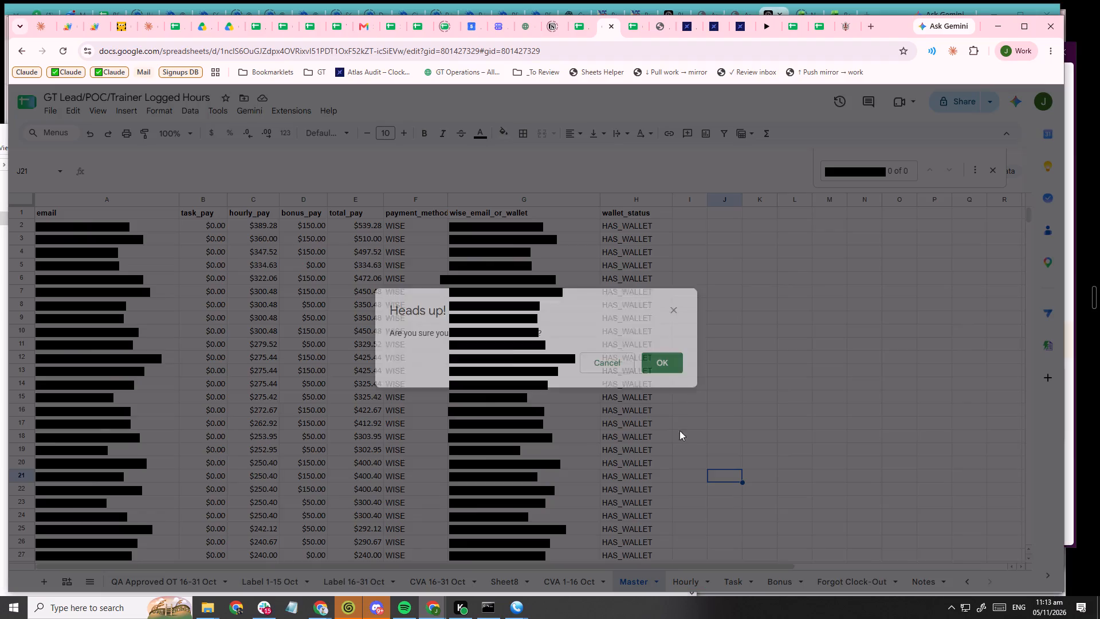
{"action": "left_click", "coordinate": [661, 365]}
Delete the imported Task sheet.
{"action": "left_click", "coordinate": [732, 576]}
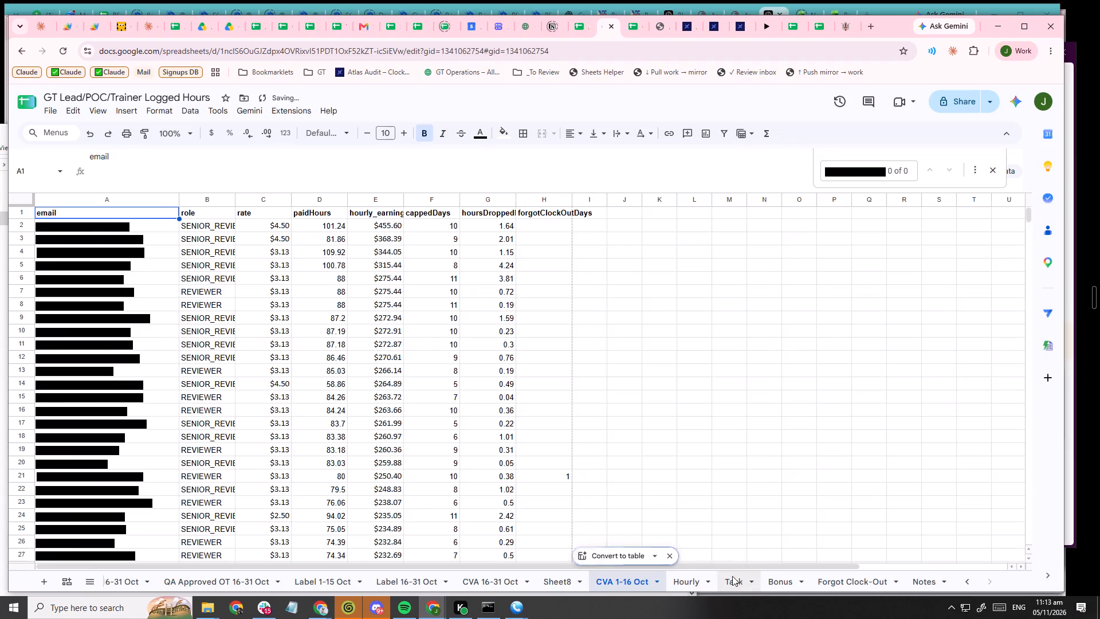
{"action": "right_click", "coordinate": [729, 578]}
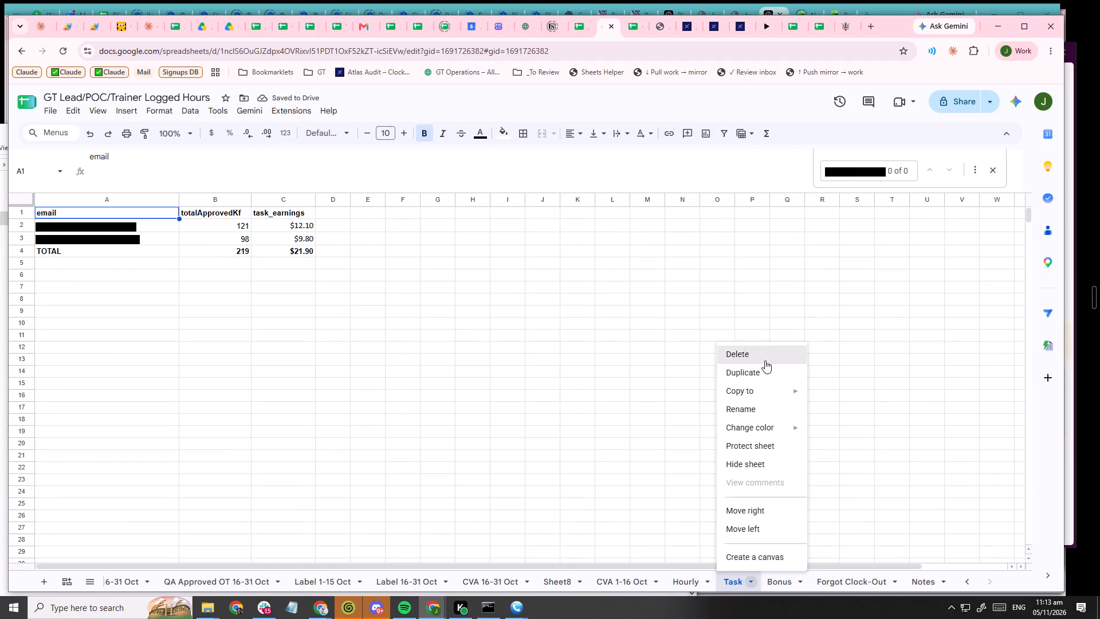
{"action": "left_click", "coordinate": [765, 361]}
{"action": "left_click", "coordinate": [665, 361]}
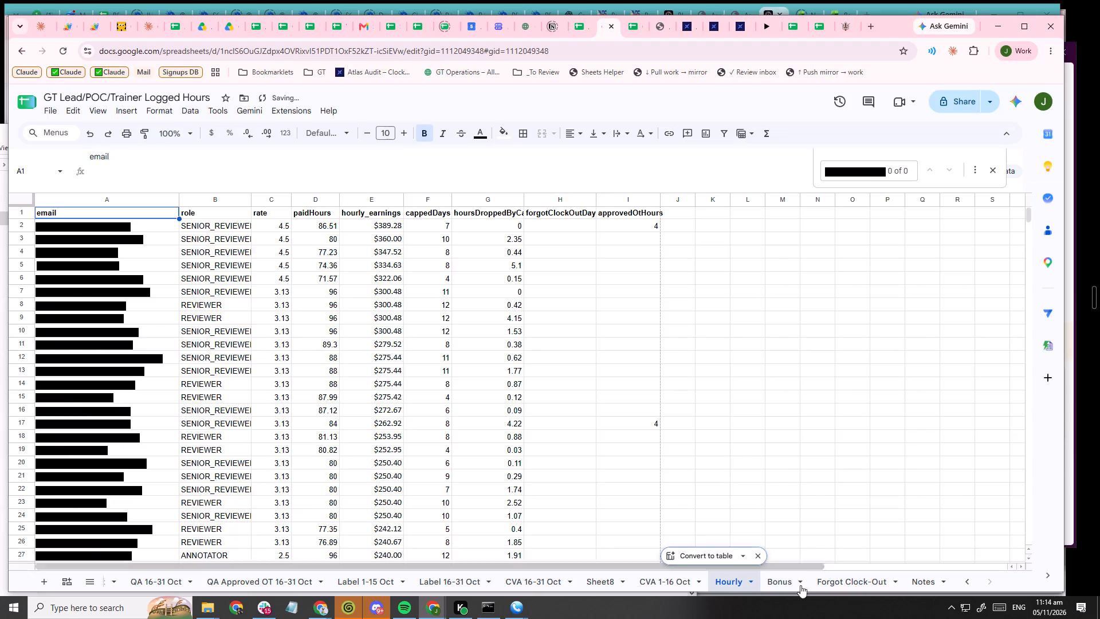
Check the imported Forgot Clock-Out and Notes sheets, and delete the Forgot Clock-Out sheet.
{"action": "scroll", "coordinate": [787, 584], "scroll_direction": "down", "scroll_amount": 7}
{"action": "left_click", "coordinate": [842, 583]}
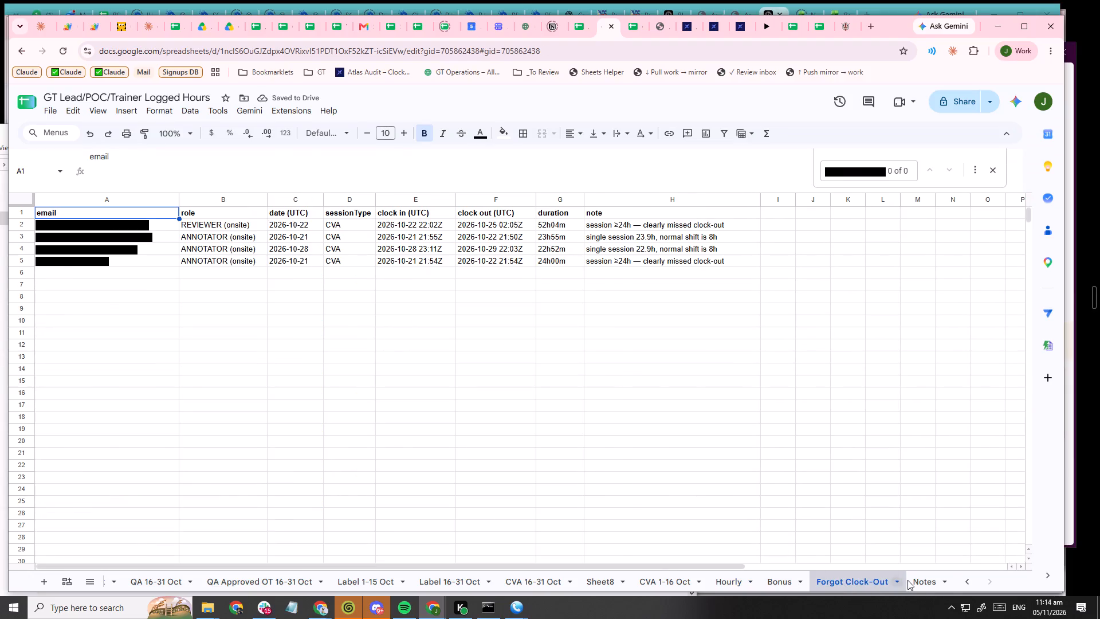
{"action": "left_click", "coordinate": [919, 580]}
{"action": "left_click", "coordinate": [881, 583]}
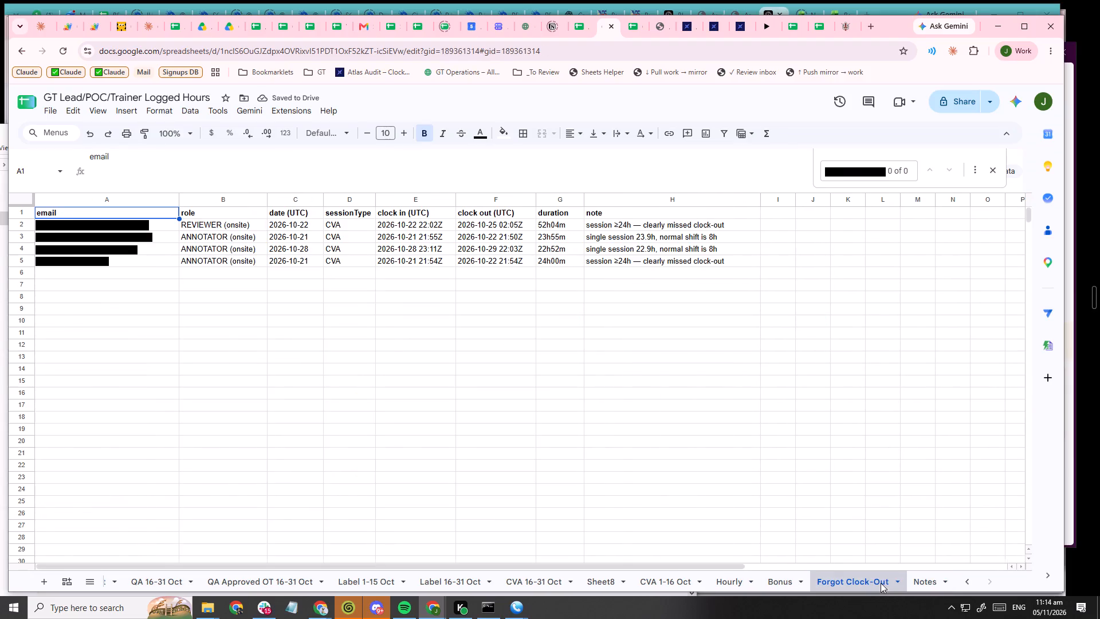
{"action": "right_click", "coordinate": [880, 583]}
{"action": "left_click", "coordinate": [866, 350]}
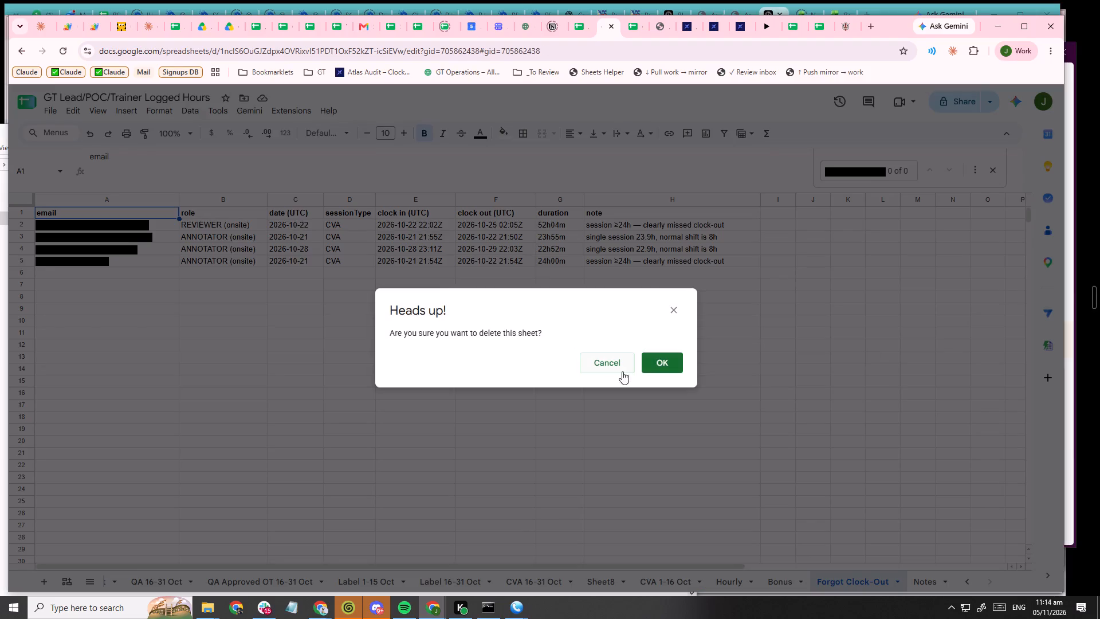
{"action": "left_click", "coordinate": [665, 359]}
Rename the imported Notes sheet to CVA Notes.
{"action": "left_click", "coordinate": [929, 586]}
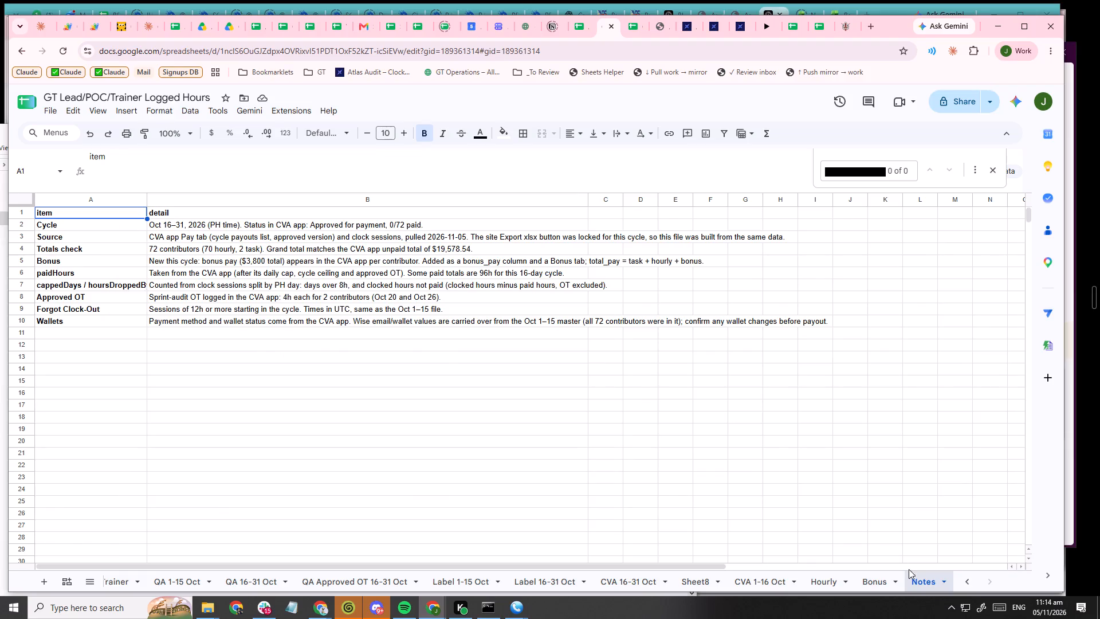
{"action": "left_click", "coordinate": [920, 597]}
{"action": "double_click", "coordinate": [921, 589]}
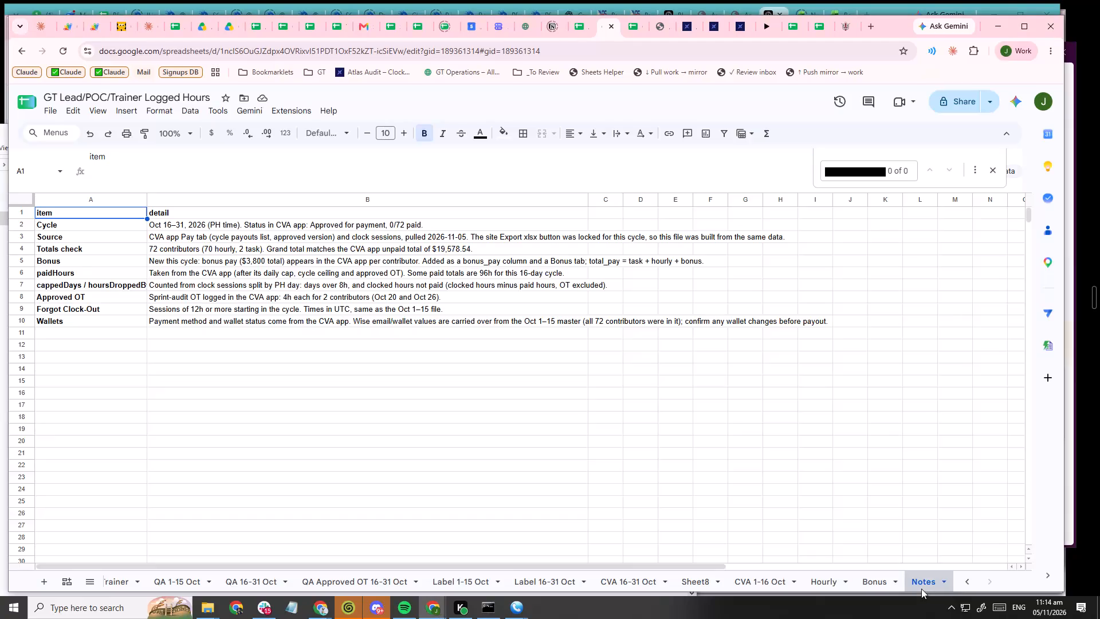
{"action": "double_click", "coordinate": [921, 586]}
{"action": "key", "text": "Left"}
{"action": "type", "text": "CVA"}
{"action": "key", "text": "space"}
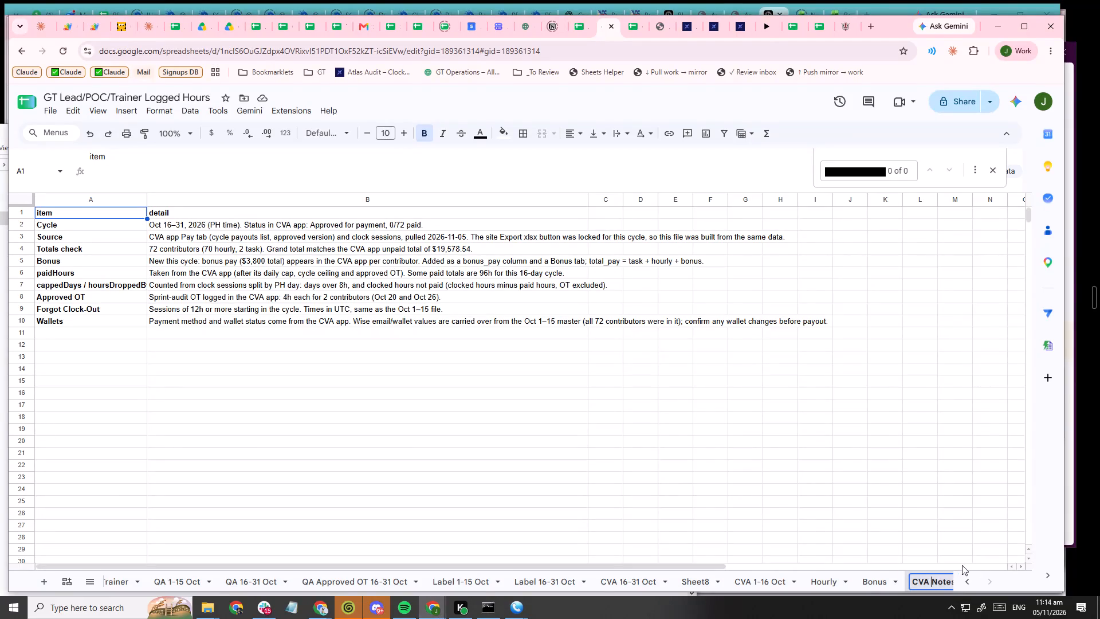
Rename the imported Bonus sheet to CVA Bonus.
{"action": "left_click", "coordinate": [856, 576]}
{"action": "double_click", "coordinate": [871, 581]}
{"action": "key", "text": "Left"}
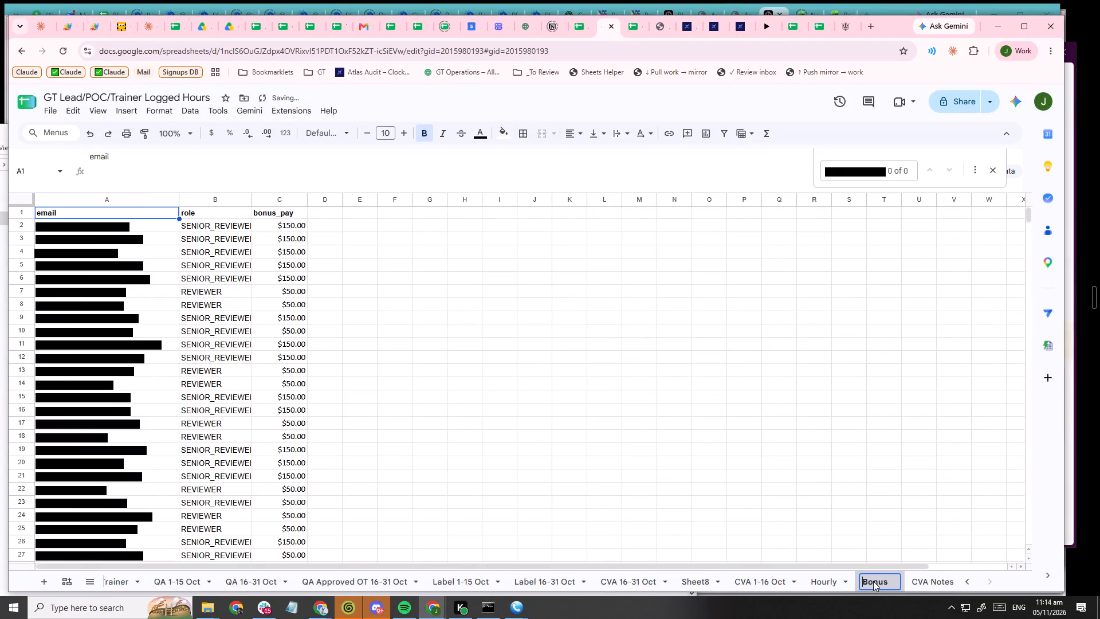
{"action": "type", "text": "CVA"}
{"action": "key", "text": "space"}
{"action": "key", "text": "End"}
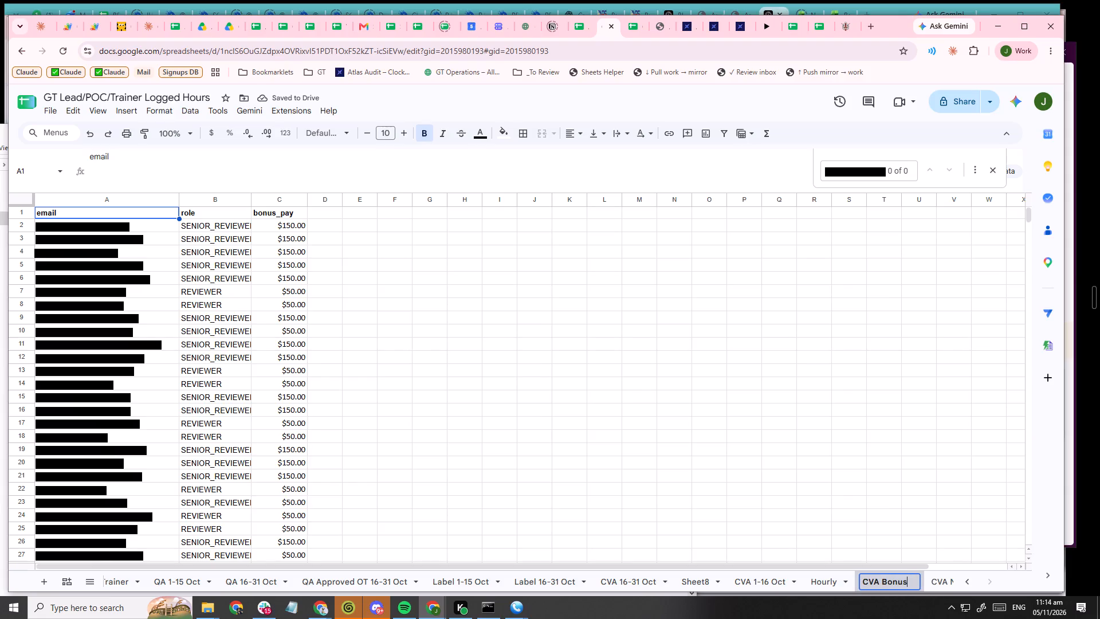
{"action": "key", "text": "space"}
{"action": "type", "text": "16-31"}
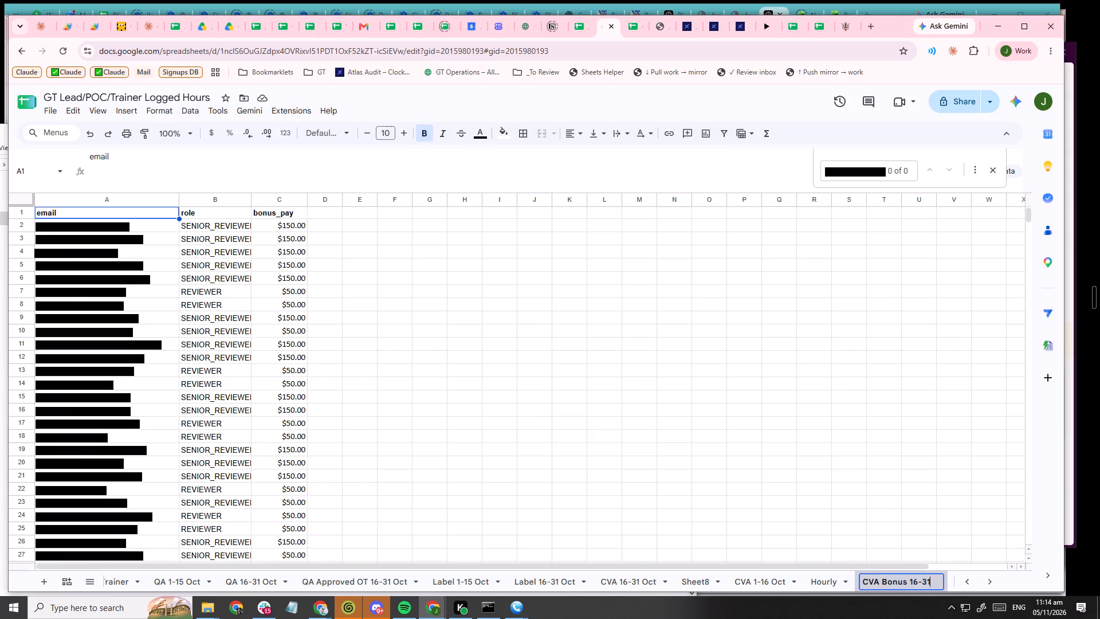
{"action": "key", "text": "BackSpace"}
{"action": "key", "text": "BackSpace"}
{"action": "key", "text": "BackSpace"}
{"action": "key", "text": "BackSpace"}
{"action": "key", "text": "BackSpace"}
{"action": "key", "text": "BackSpace"}
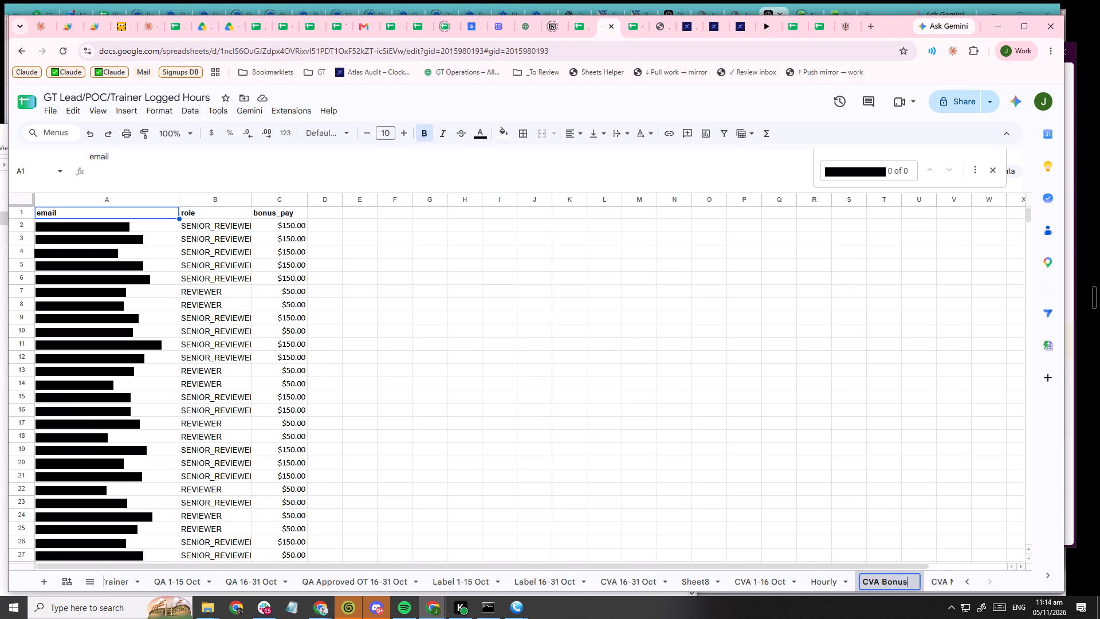
{"action": "left_click", "coordinate": [815, 452]}
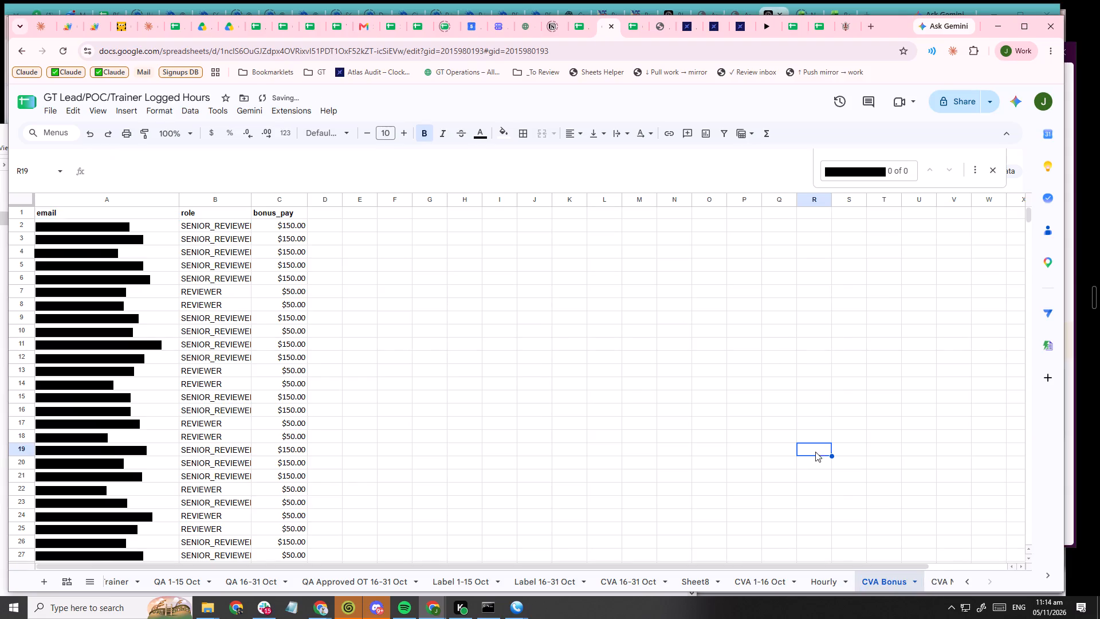
In cell G30 of the GT Lead/POC/Trainer sheet, start an INDEX formula referencing the paidHours column D of the Hourly sheet.
{"action": "left_click", "coordinate": [832, 580]}
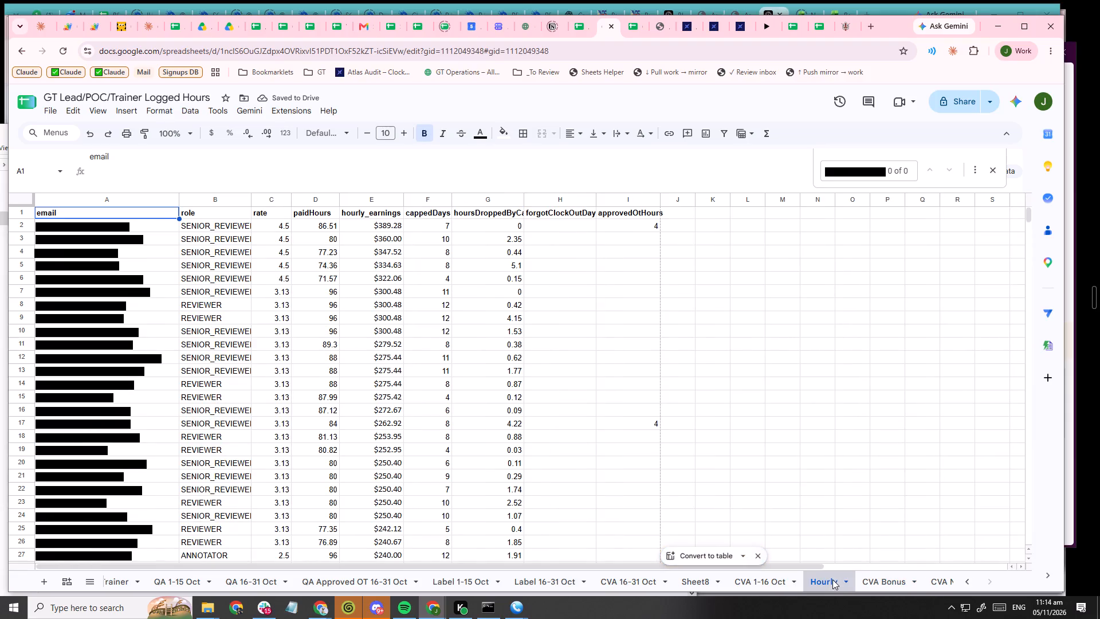
{"action": "scroll", "coordinate": [214, 582], "scroll_direction": "up", "scroll_amount": 2}
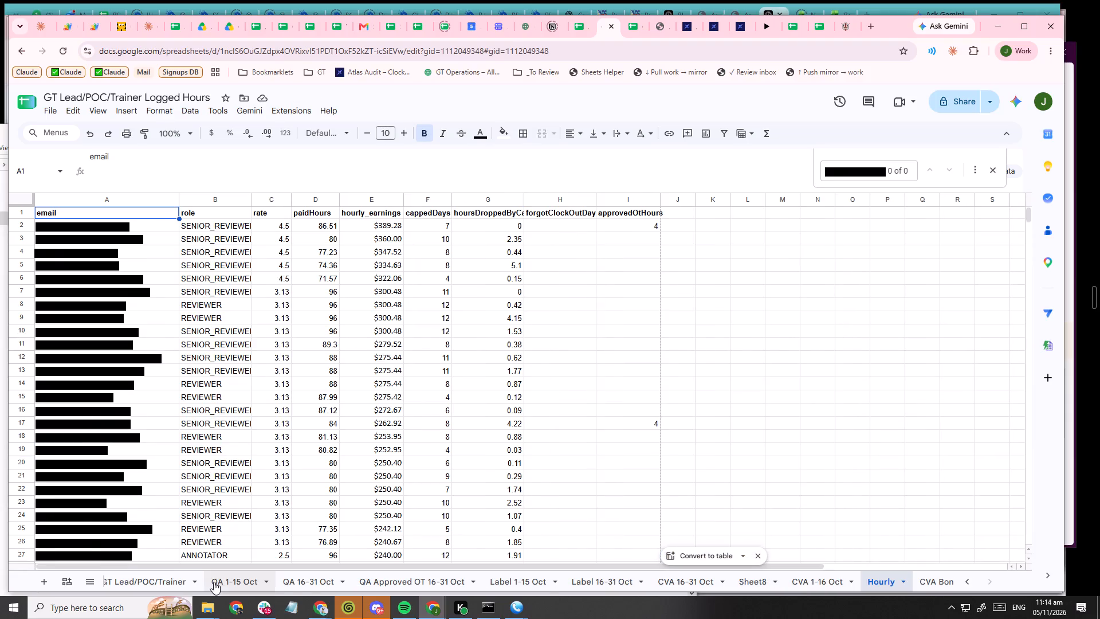
{"action": "scroll", "coordinate": [214, 582], "scroll_direction": "up", "scroll_amount": 7}
{"action": "left_click", "coordinate": [171, 594]}
{"action": "left_click", "coordinate": [181, 576]}
{"action": "scroll", "coordinate": [487, 367], "scroll_direction": "up", "scroll_amount": 5}
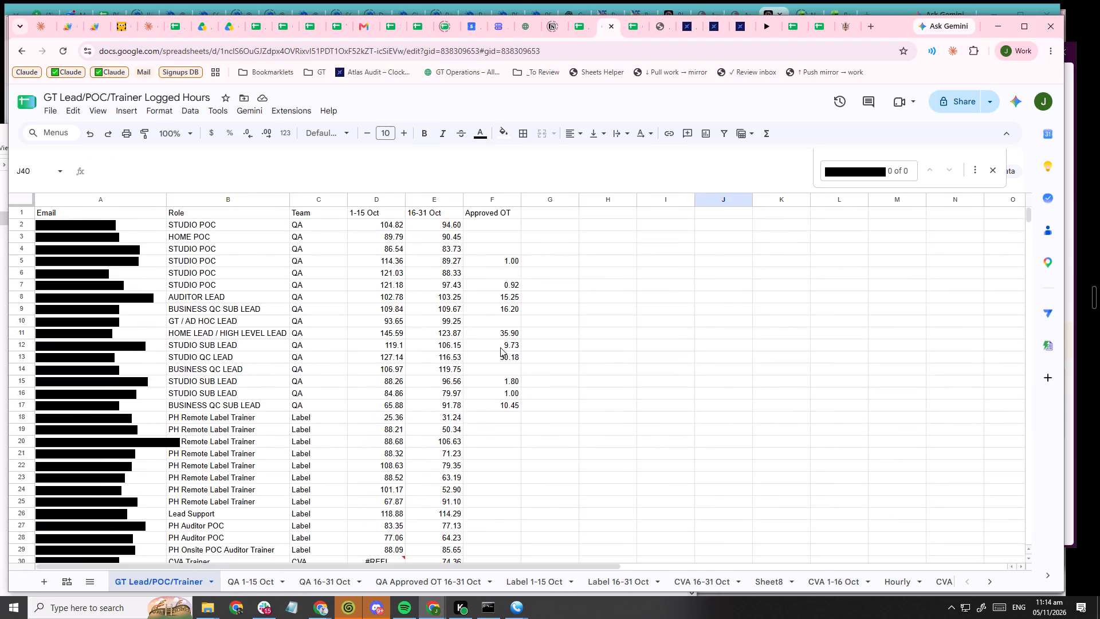
{"action": "scroll", "coordinate": [506, 351], "scroll_direction": "down", "scroll_amount": 3}
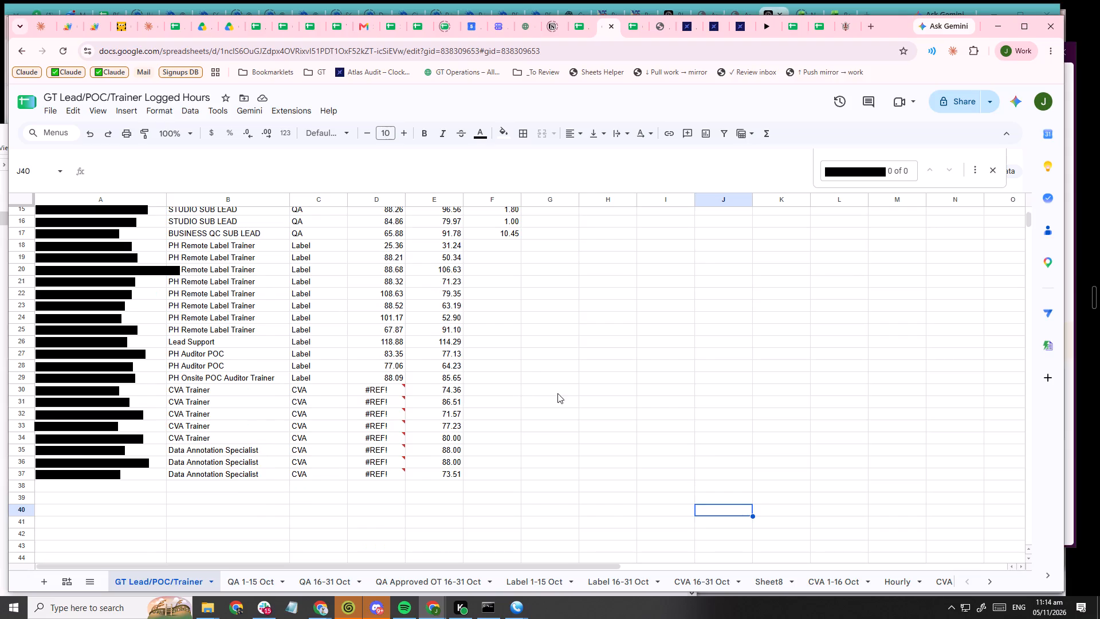
{"action": "left_click", "coordinate": [558, 393]}
{"action": "key", "text": "equal"}
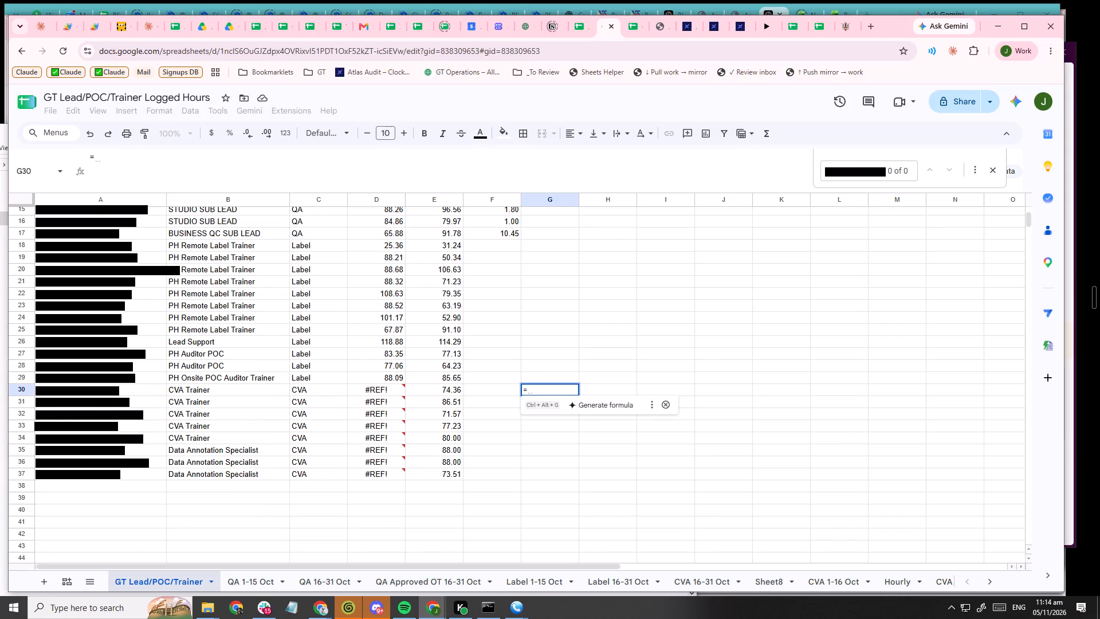
{"action": "type", "text": "inde"}
{"action": "key", "text": "Tab"}
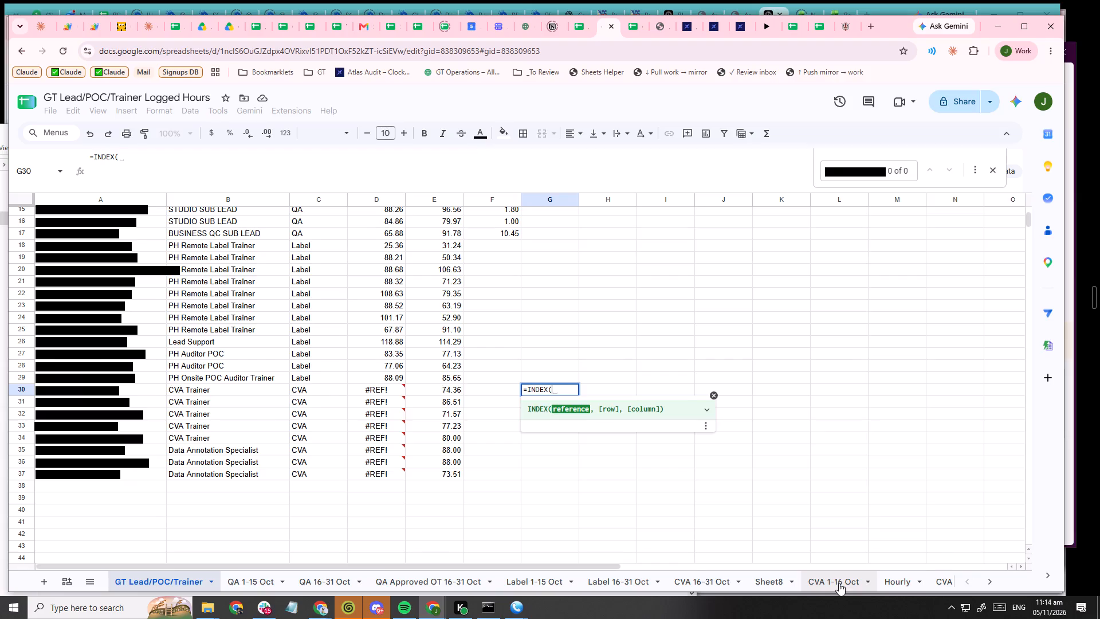
{"action": "left_click", "coordinate": [887, 581]}
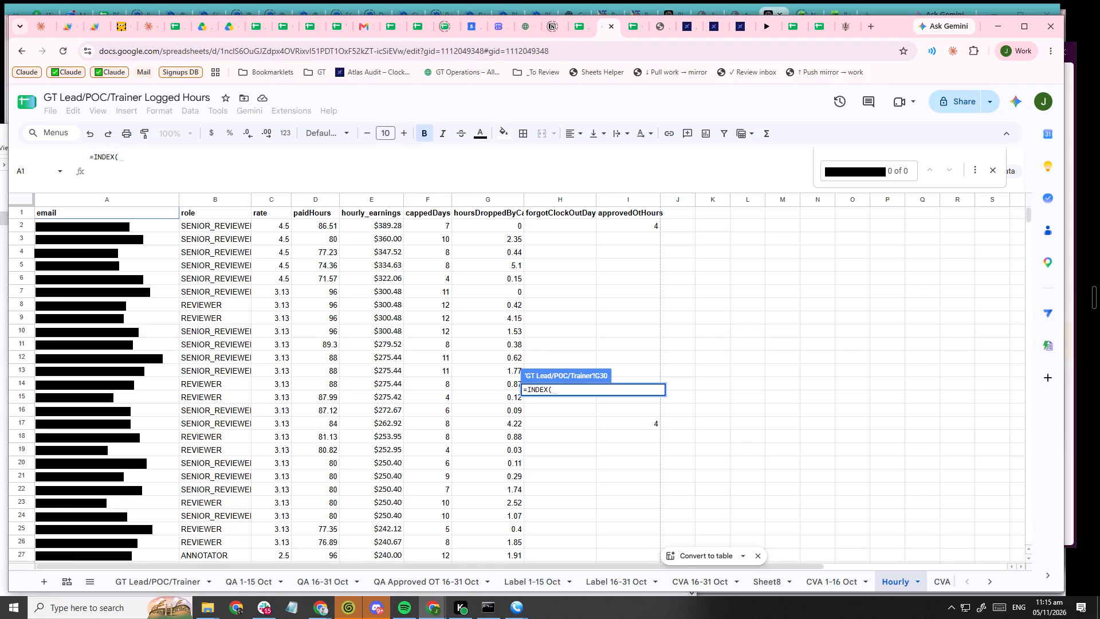
{"action": "scroll", "coordinate": [480, 211], "scroll_direction": "up", "scroll_amount": 3}
{"action": "left_click", "coordinate": [307, 203]}
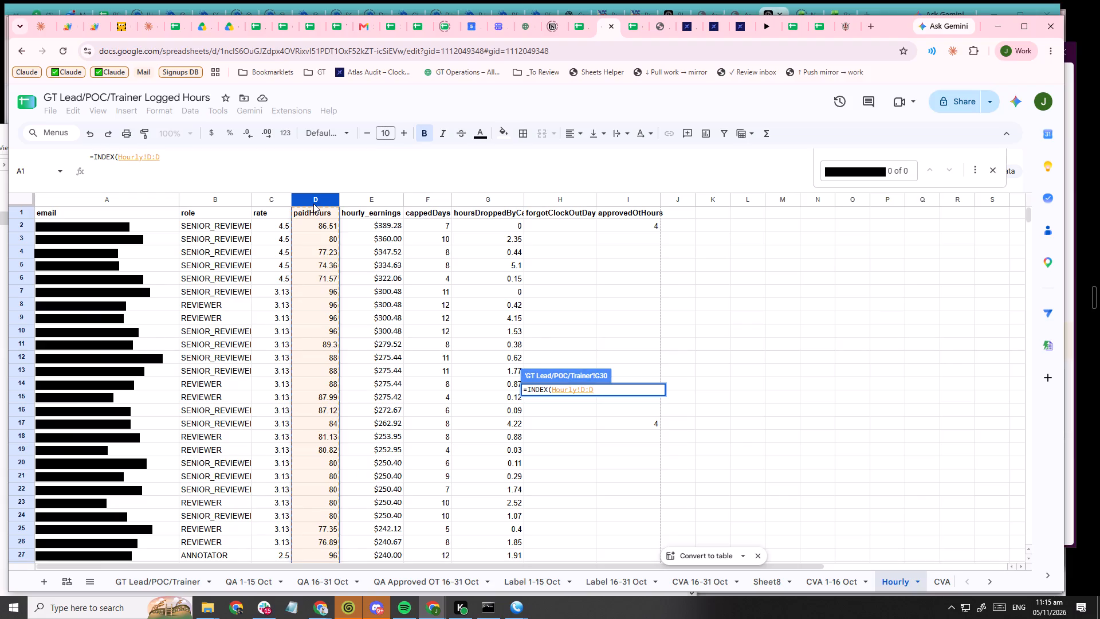
{"action": "key", "text": "comma"}
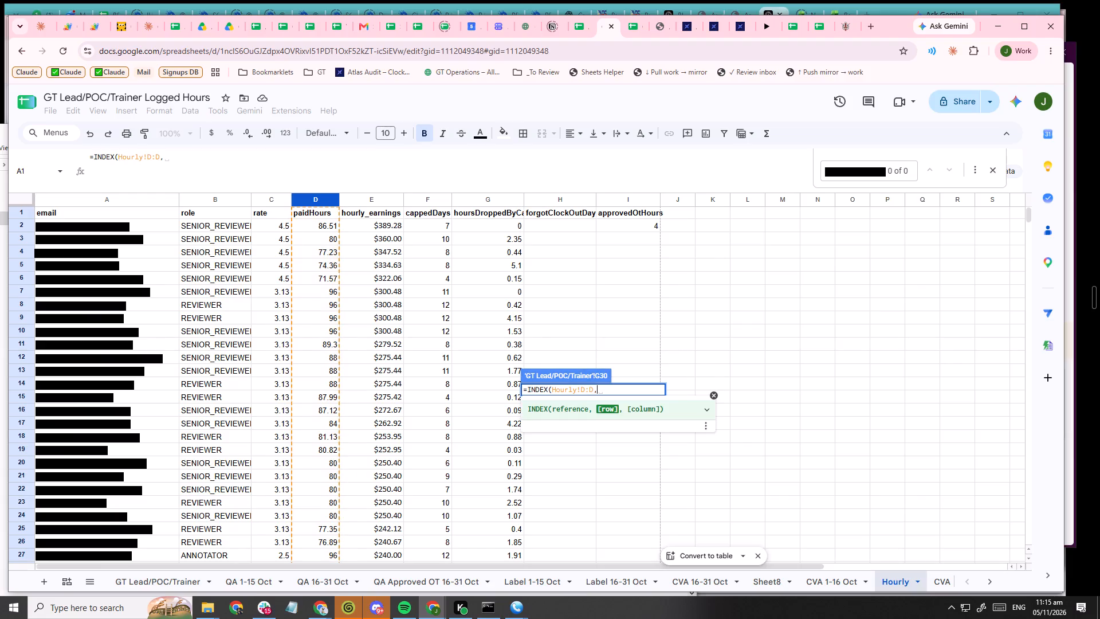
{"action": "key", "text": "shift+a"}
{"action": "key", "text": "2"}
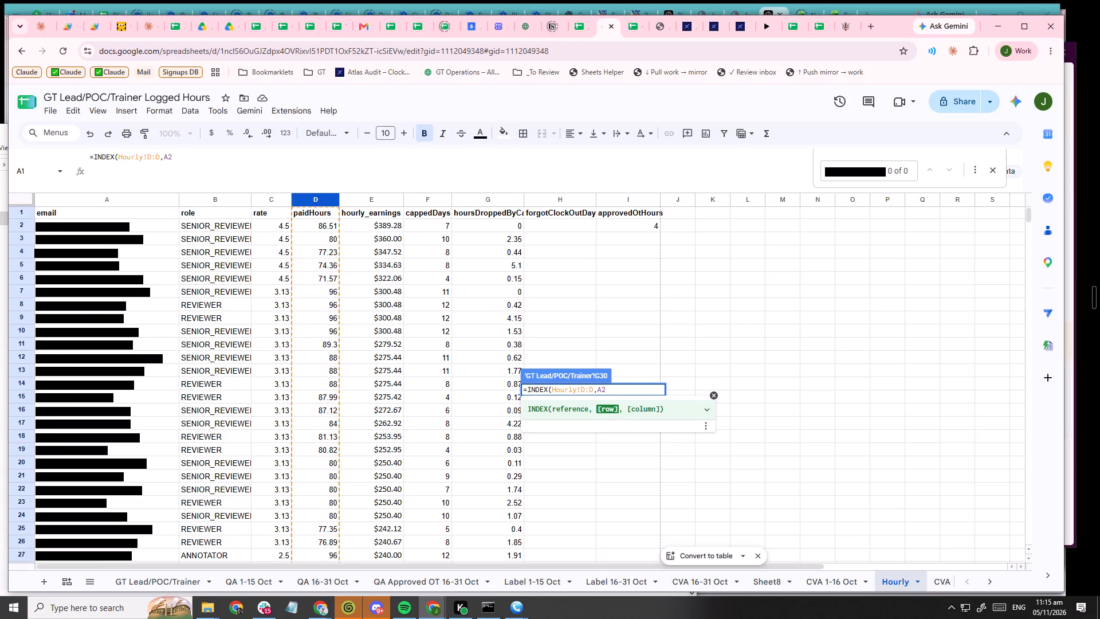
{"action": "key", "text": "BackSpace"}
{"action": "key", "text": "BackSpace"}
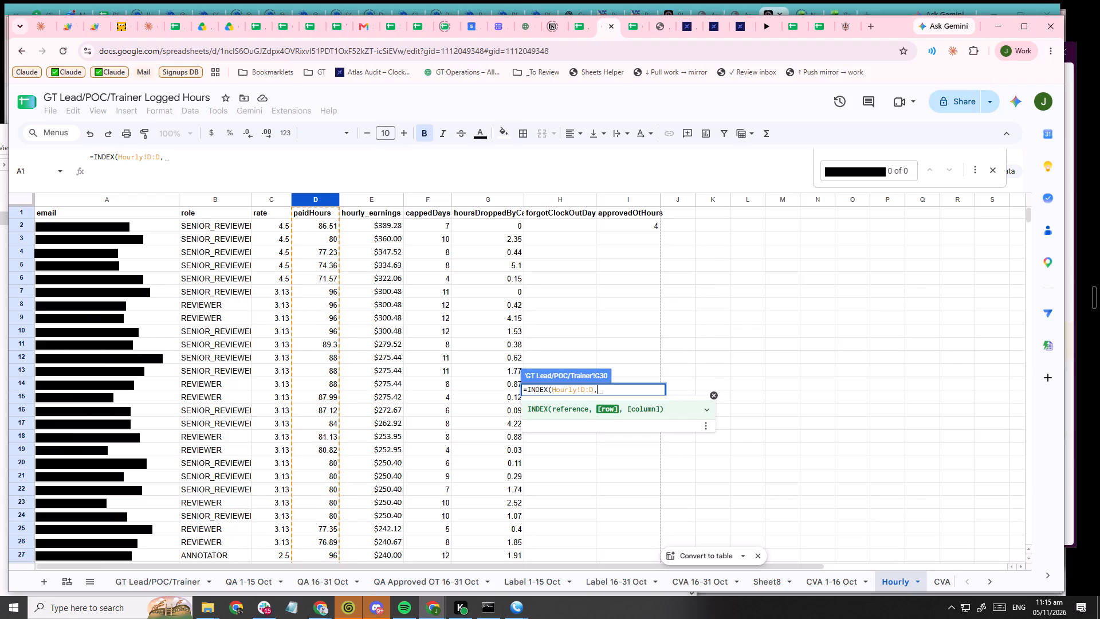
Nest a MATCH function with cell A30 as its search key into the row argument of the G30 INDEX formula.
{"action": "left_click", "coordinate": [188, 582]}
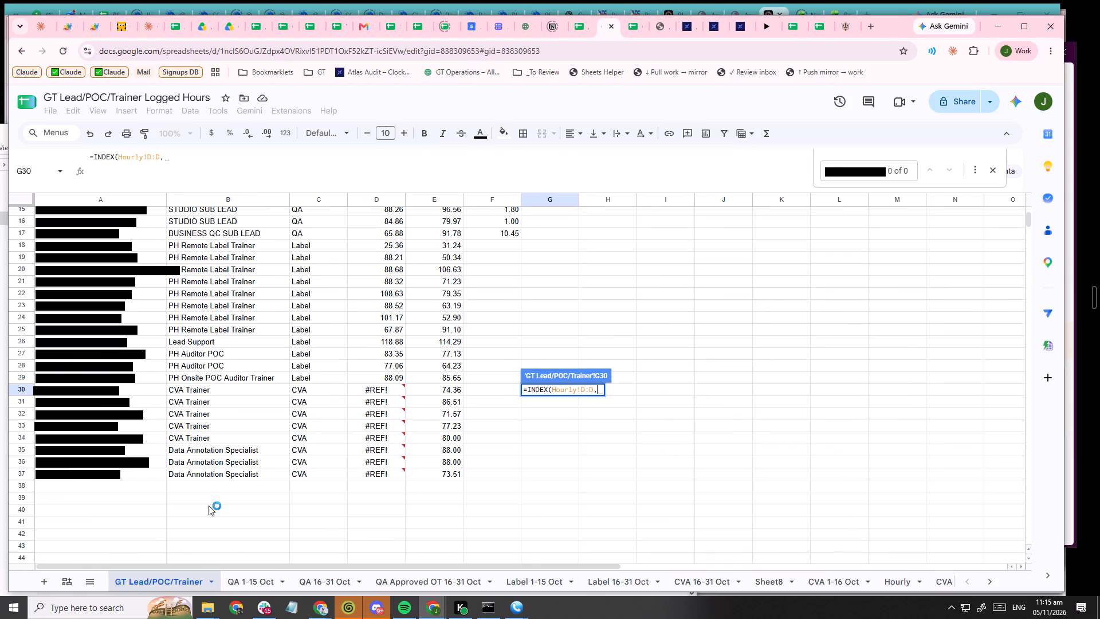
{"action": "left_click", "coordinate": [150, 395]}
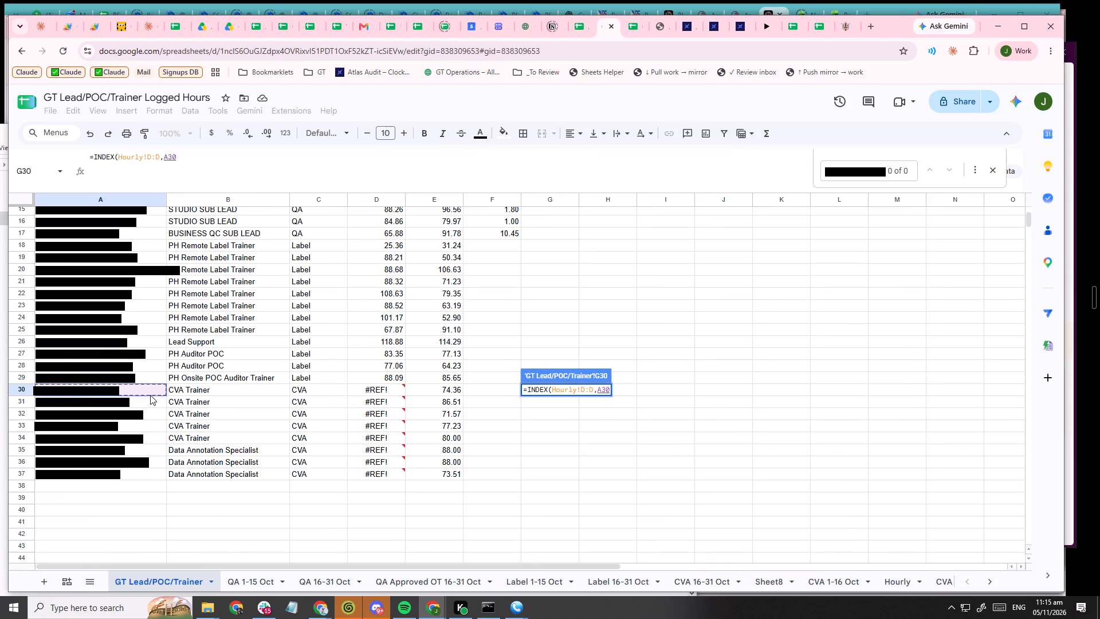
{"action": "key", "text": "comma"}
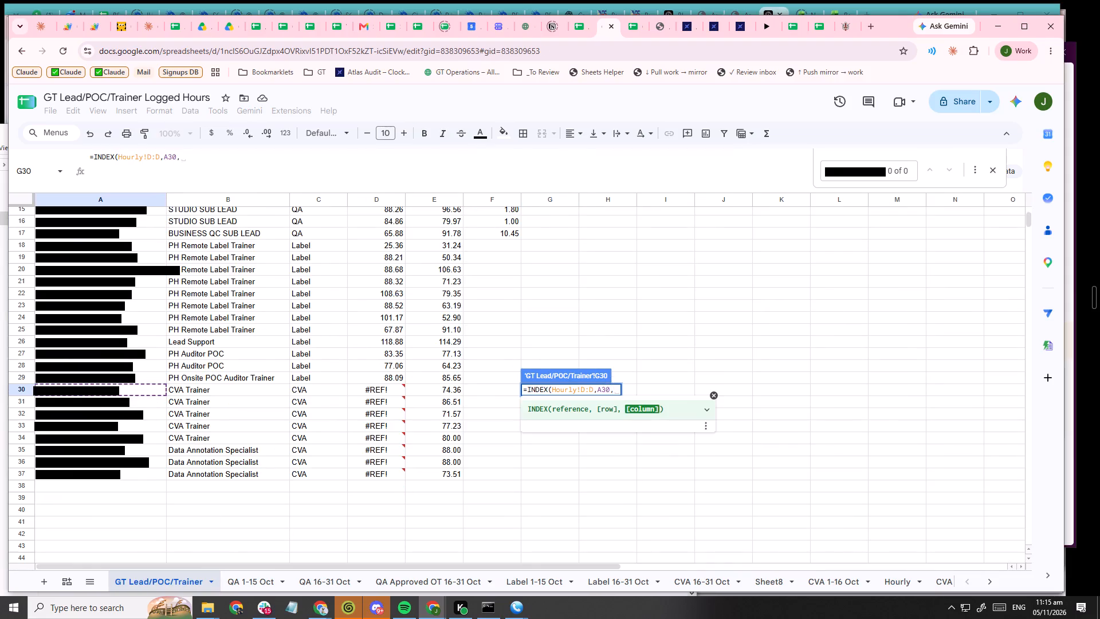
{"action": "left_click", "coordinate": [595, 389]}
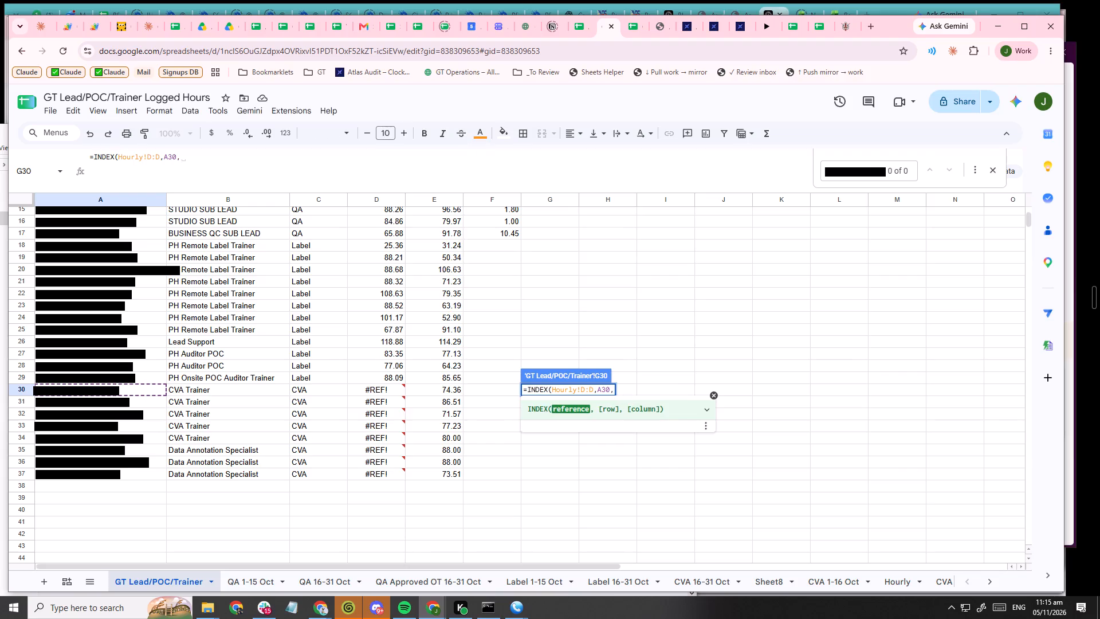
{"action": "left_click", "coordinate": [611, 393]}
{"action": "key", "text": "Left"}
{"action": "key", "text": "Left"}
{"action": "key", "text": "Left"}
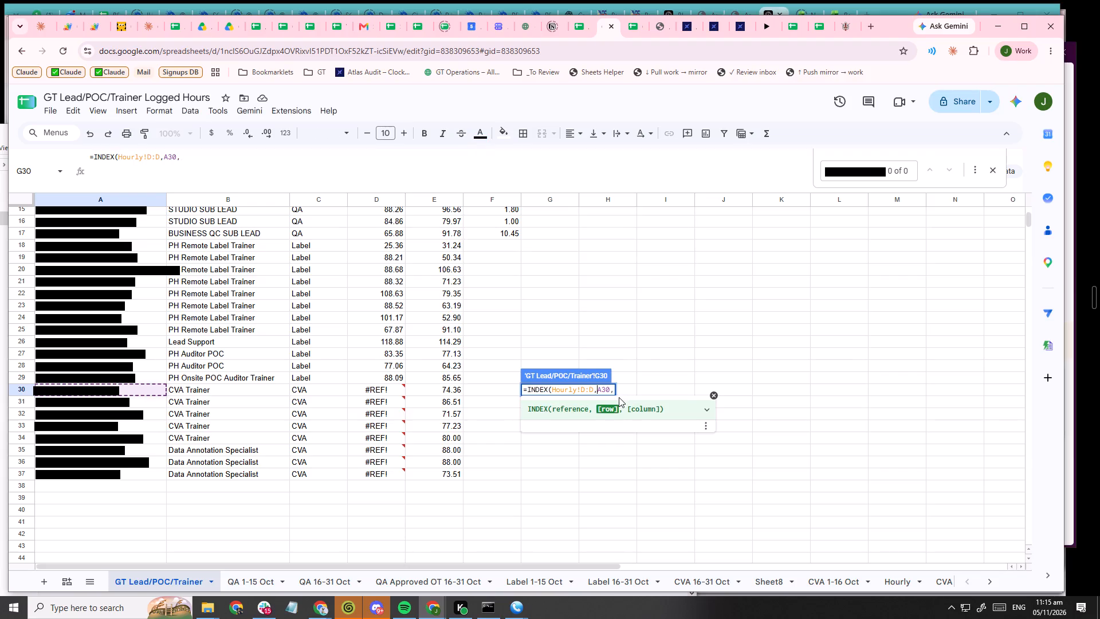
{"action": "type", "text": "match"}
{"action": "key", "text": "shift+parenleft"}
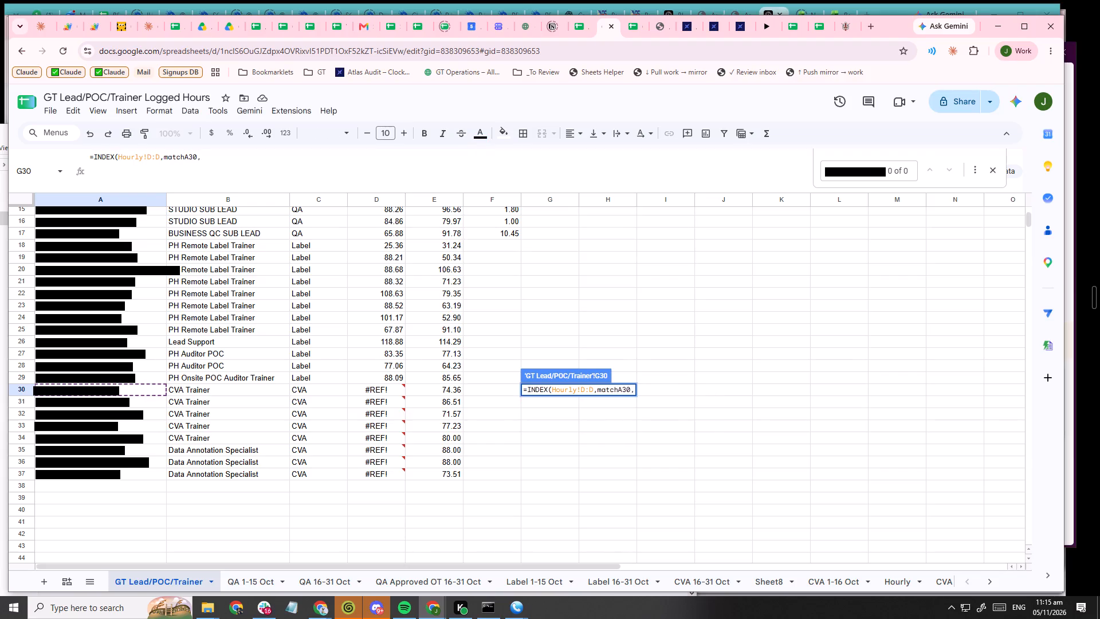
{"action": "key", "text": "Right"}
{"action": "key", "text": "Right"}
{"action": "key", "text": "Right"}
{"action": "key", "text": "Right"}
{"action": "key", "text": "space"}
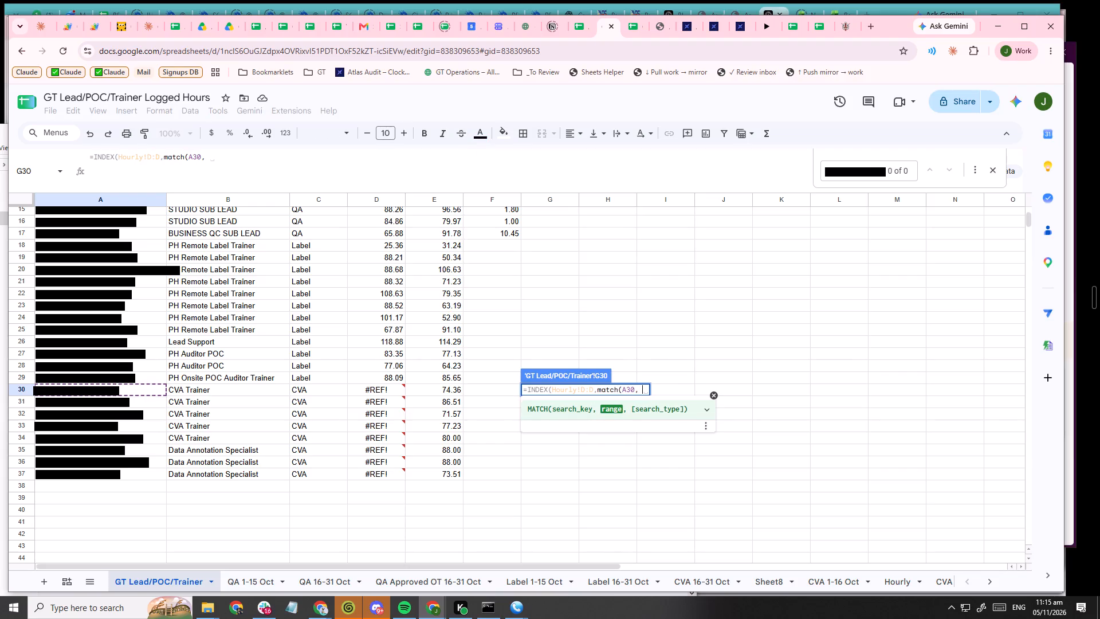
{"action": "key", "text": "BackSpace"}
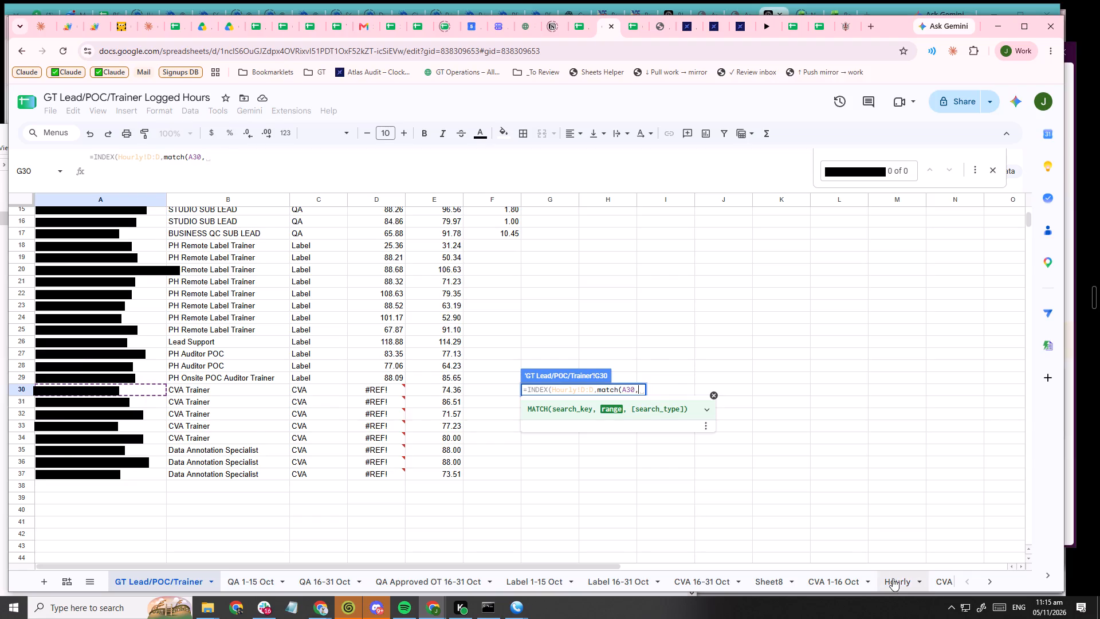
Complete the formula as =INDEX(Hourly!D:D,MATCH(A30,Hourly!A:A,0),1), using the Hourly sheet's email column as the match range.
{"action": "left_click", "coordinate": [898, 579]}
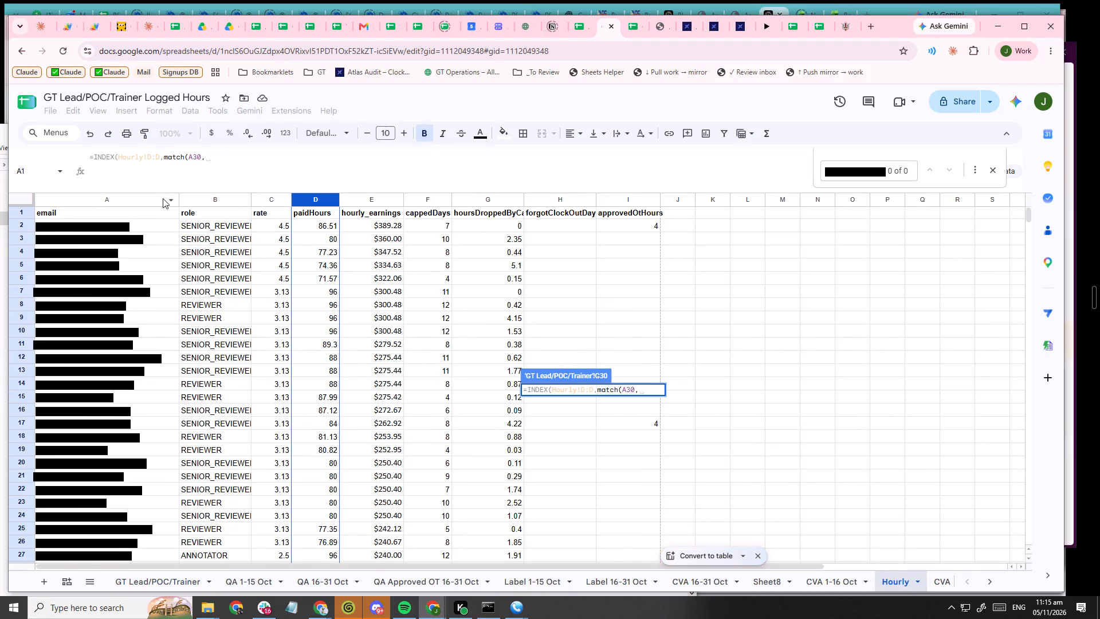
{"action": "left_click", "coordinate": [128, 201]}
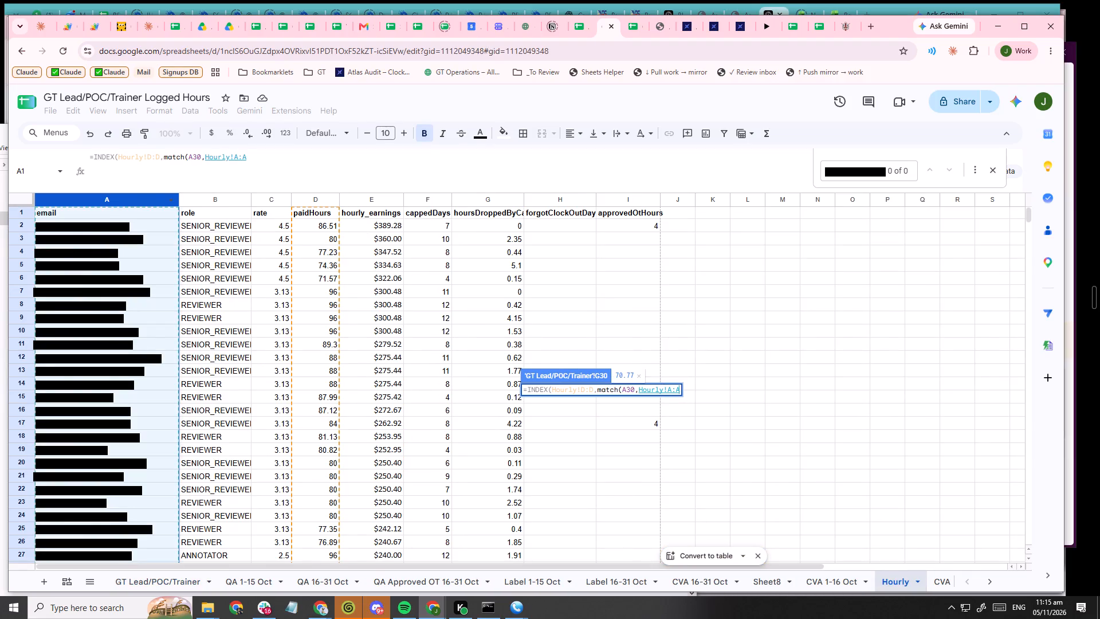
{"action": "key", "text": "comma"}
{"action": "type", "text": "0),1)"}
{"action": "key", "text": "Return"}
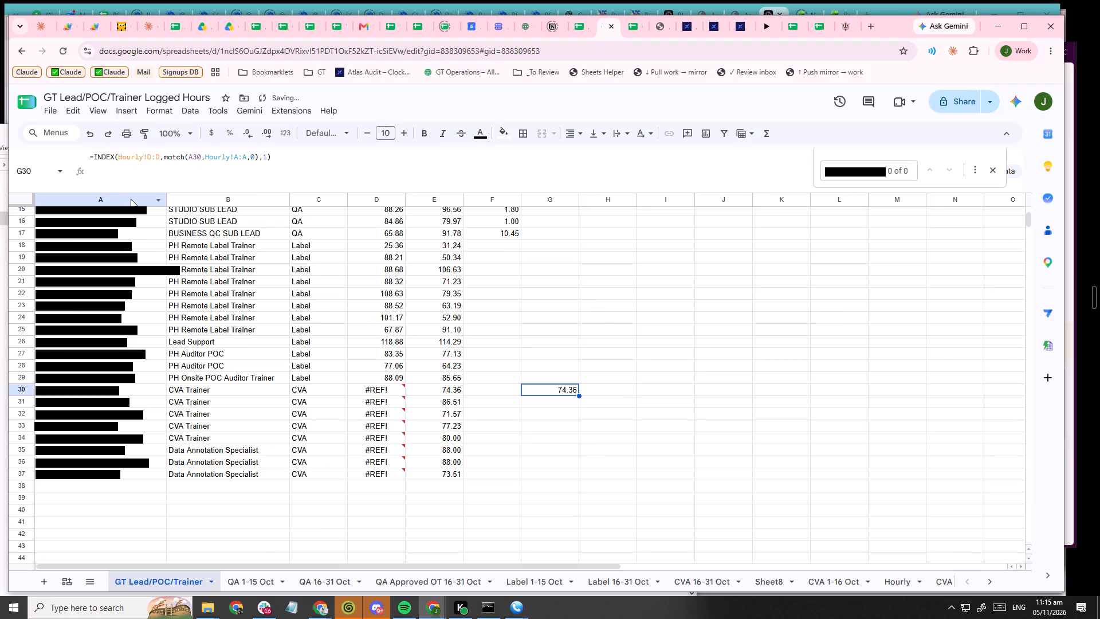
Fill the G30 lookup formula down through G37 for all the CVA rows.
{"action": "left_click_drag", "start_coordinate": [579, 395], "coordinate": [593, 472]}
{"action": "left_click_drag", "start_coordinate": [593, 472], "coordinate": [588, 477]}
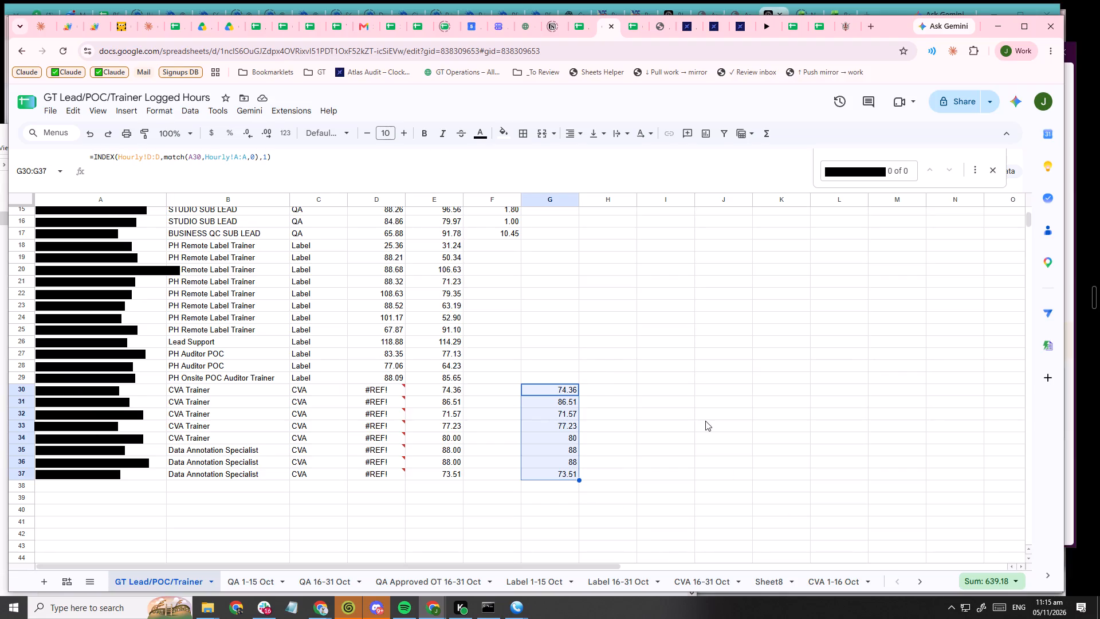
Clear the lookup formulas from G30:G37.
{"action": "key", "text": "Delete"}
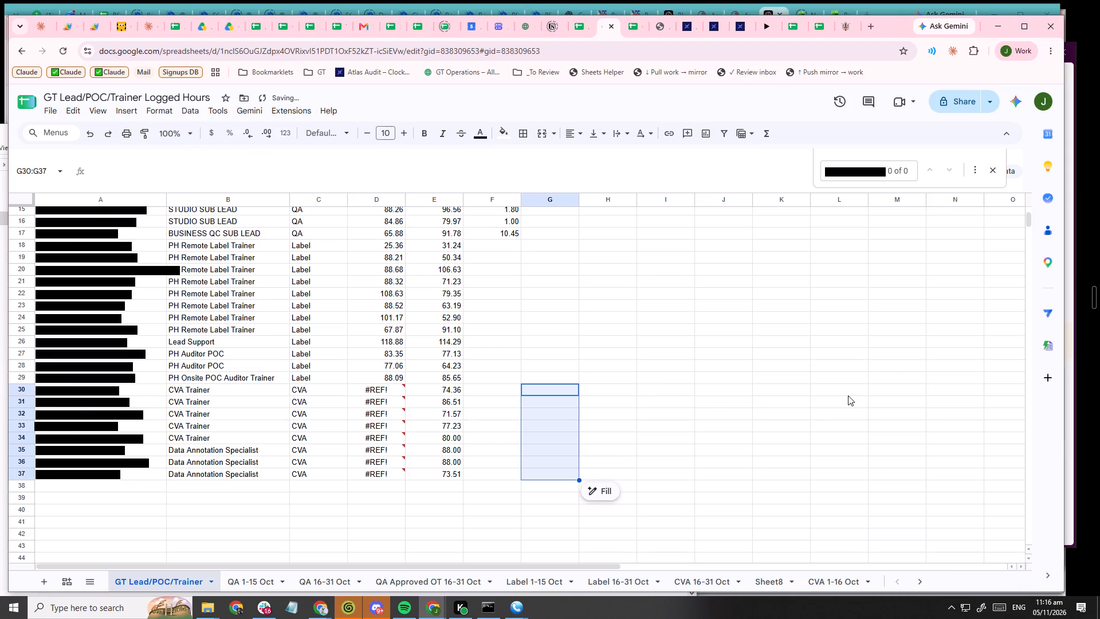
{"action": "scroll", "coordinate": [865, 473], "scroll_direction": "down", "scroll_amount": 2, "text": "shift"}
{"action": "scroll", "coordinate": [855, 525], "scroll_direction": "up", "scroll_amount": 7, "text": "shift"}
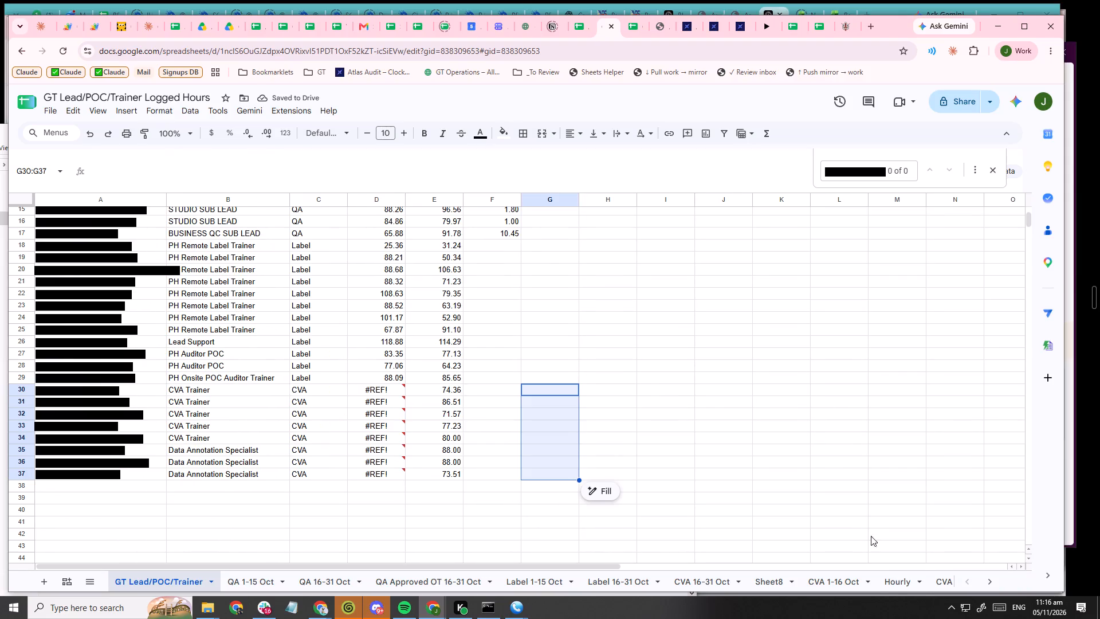
Insert six empty columns before the paidHours column of the CVA 1-16 Oct sheet.
{"action": "left_click", "coordinate": [894, 579]}
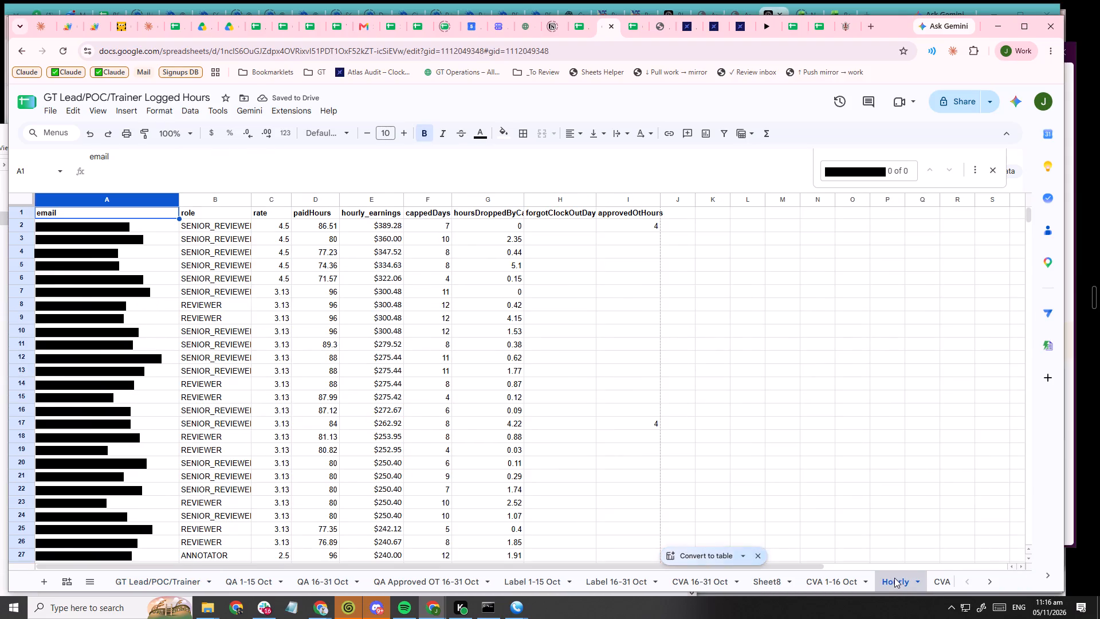
{"action": "scroll", "coordinate": [907, 504], "scroll_direction": "down", "scroll_amount": 2}
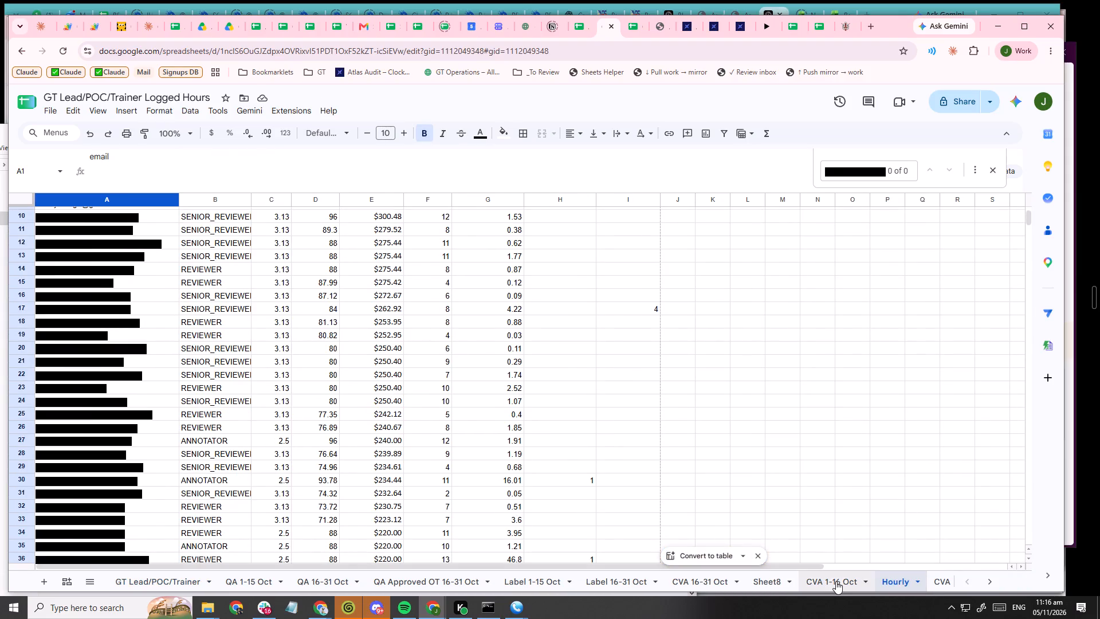
{"action": "left_click", "coordinate": [836, 581]}
{"action": "double_click", "coordinate": [836, 580]}
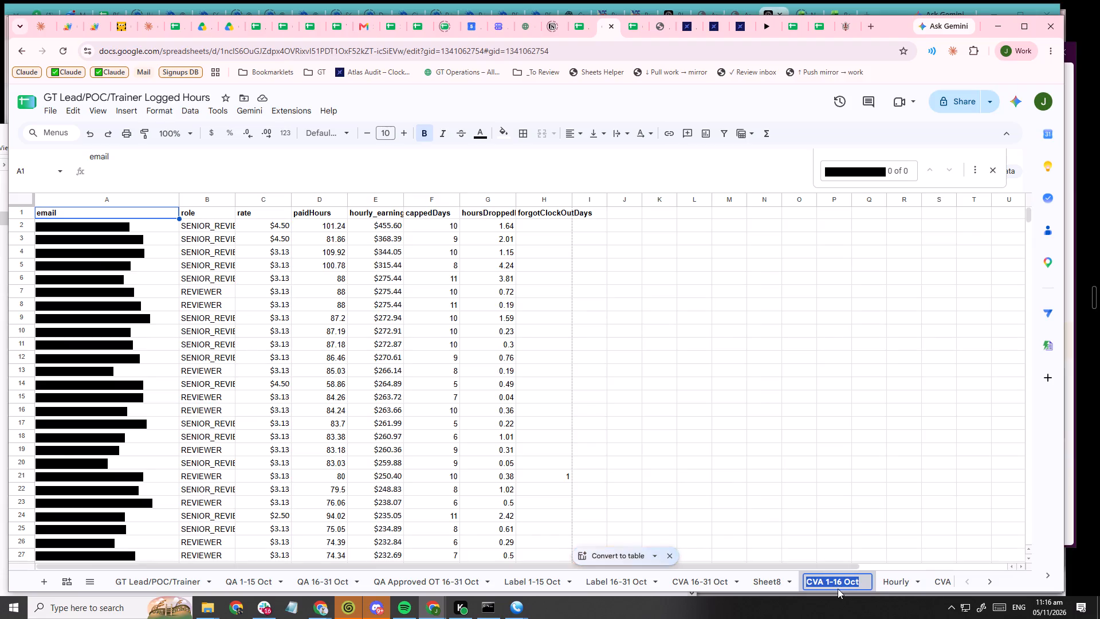
{"action": "key", "text": "Escape"}
{"action": "left_click", "coordinate": [754, 379]}
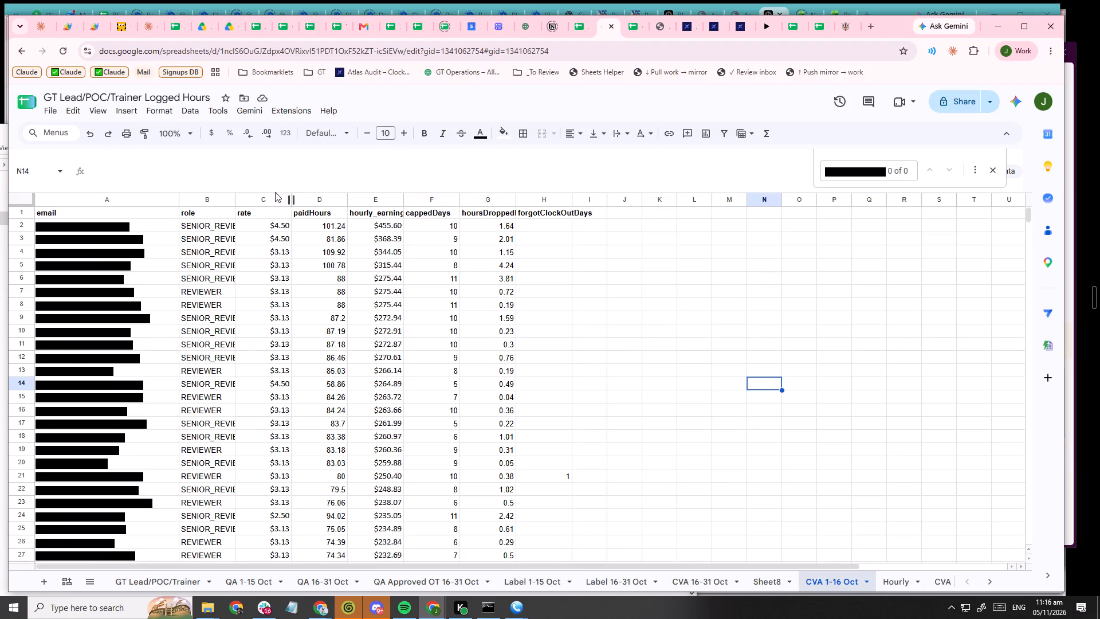
{"action": "left_click", "coordinate": [318, 198]}
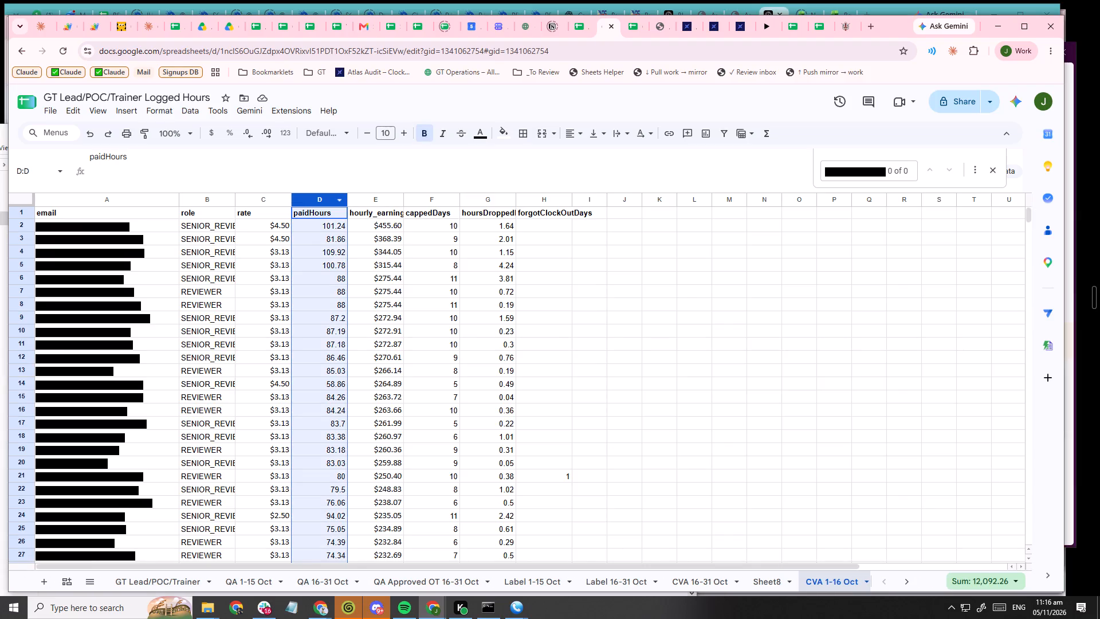
{"action": "left_click", "coordinate": [315, 197]}
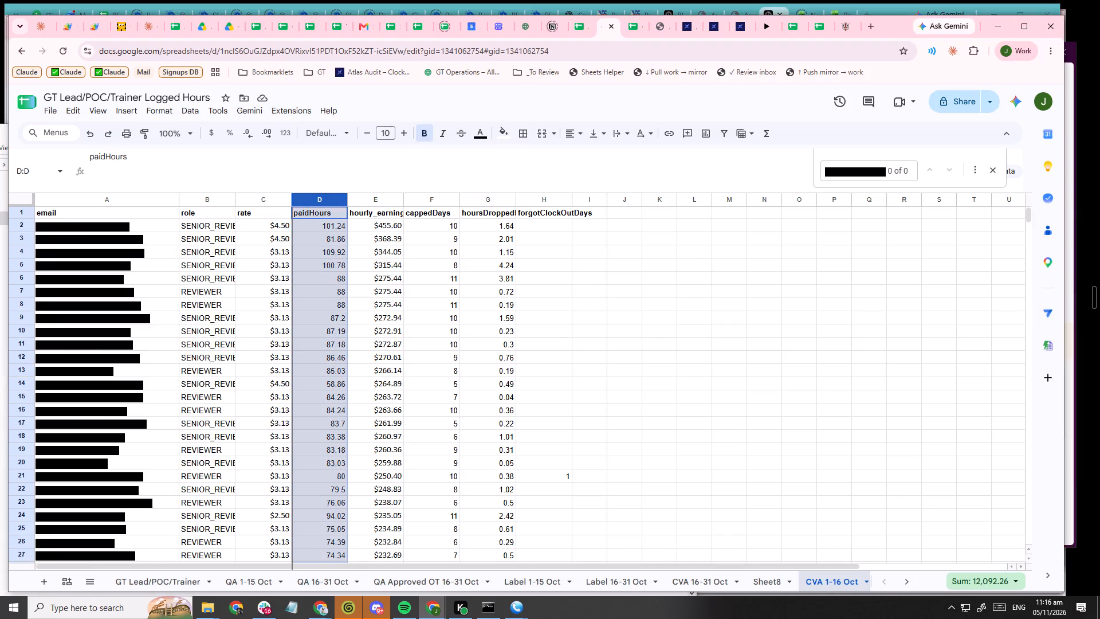
{"action": "left_click", "coordinate": [373, 198], "text": "shift"}
{"action": "left_click", "coordinate": [419, 202], "text": "shift"}
{"action": "left_click", "coordinate": [466, 198], "text": "shift"}
{"action": "left_click", "coordinate": [547, 203], "text": "shift"}
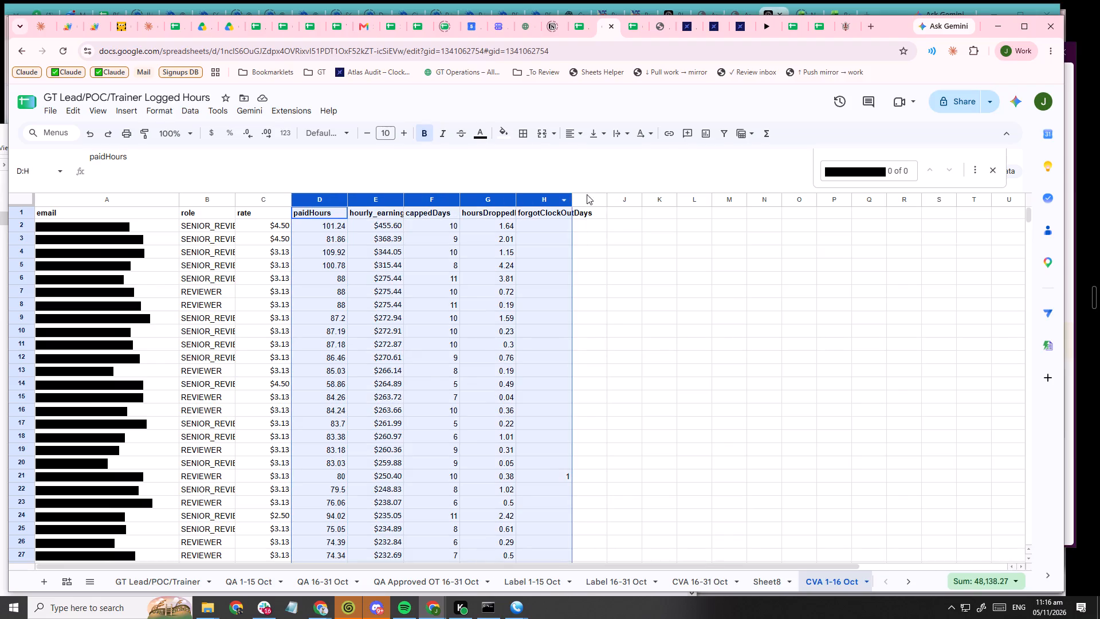
{"action": "left_click", "coordinate": [587, 194], "text": "shift"}
{"action": "right_click", "coordinate": [586, 195]}
{"action": "left_click", "coordinate": [730, 242]}
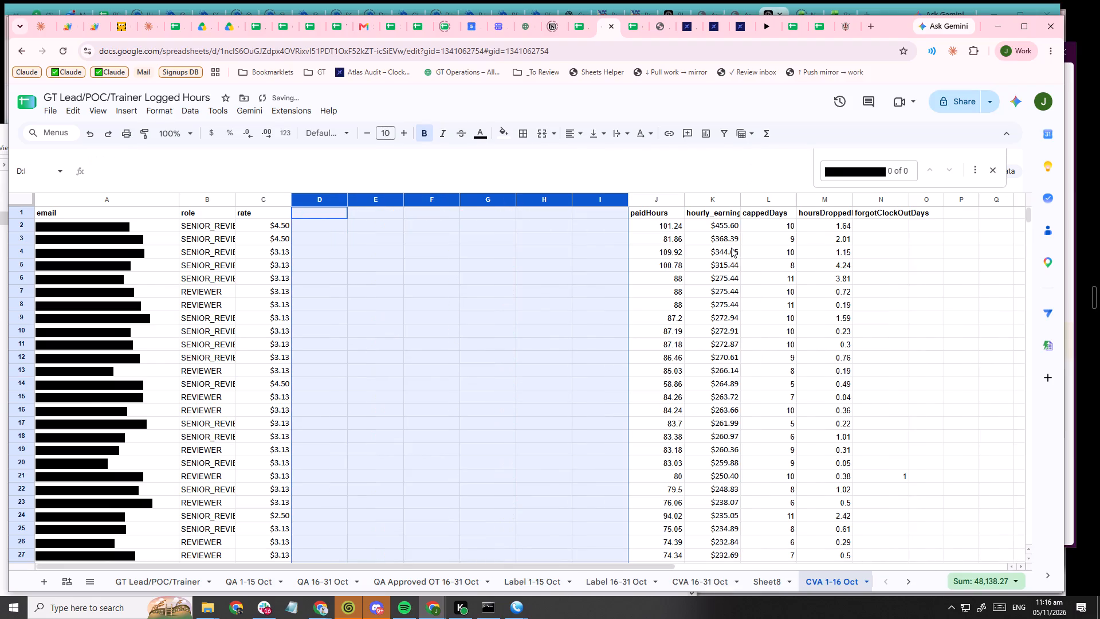
Hide the empty columns D to I in the CVA 1-16 Oct sheet.
{"action": "right_click", "coordinate": [573, 240]}
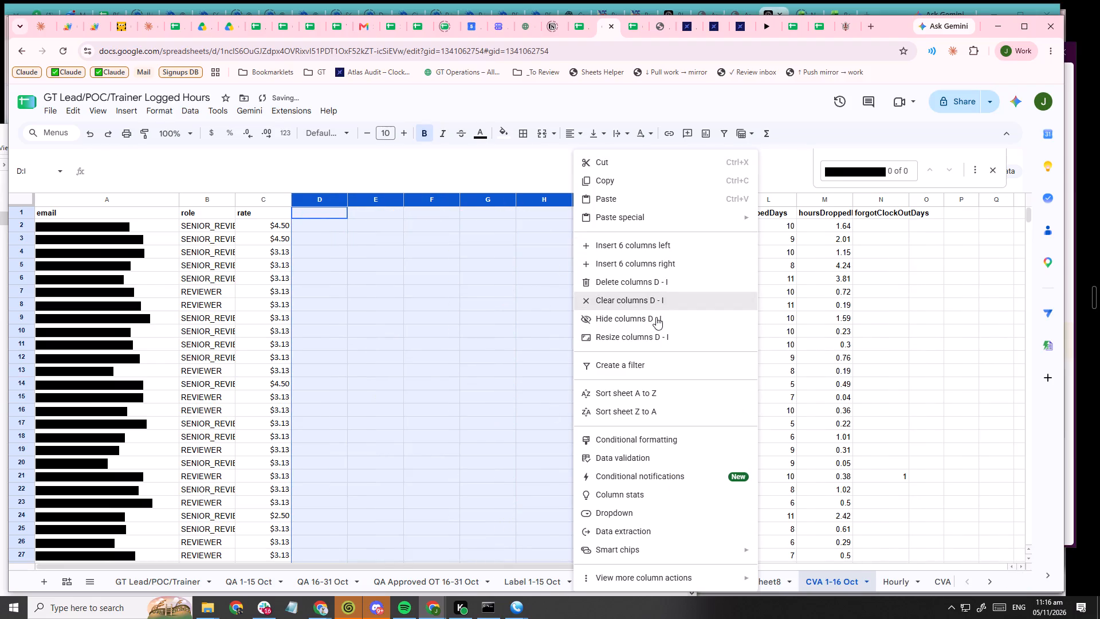
{"action": "left_click", "coordinate": [656, 317]}
{"action": "left_click", "coordinate": [616, 330]}
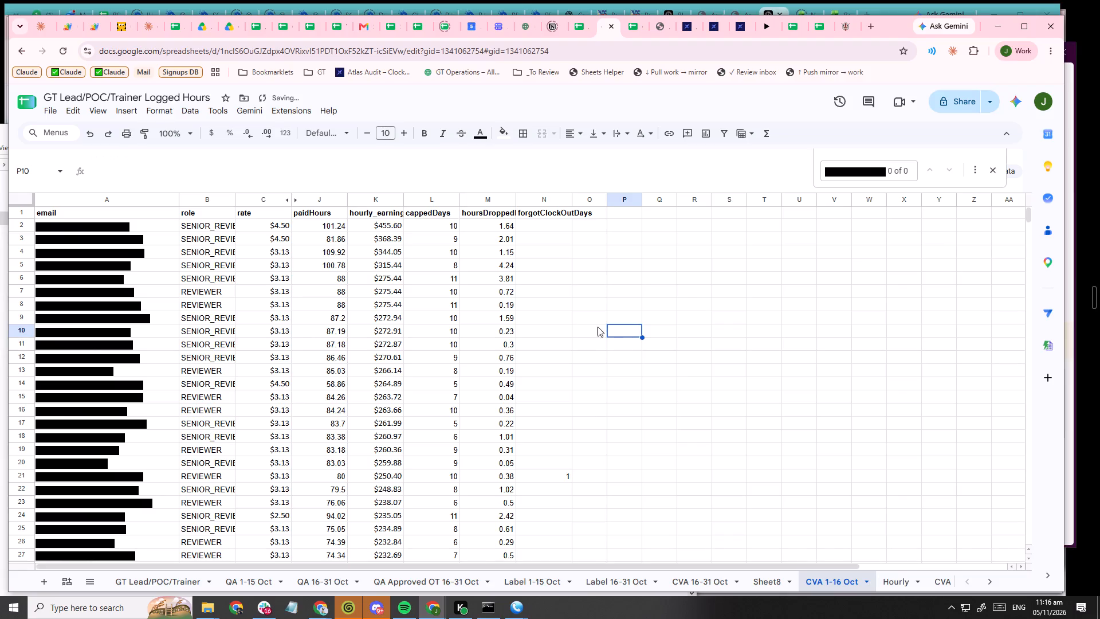
Rename the CVA 1-16 Oct sheet to CVA 1-15 Oct.
{"action": "double_click", "coordinate": [833, 586]}
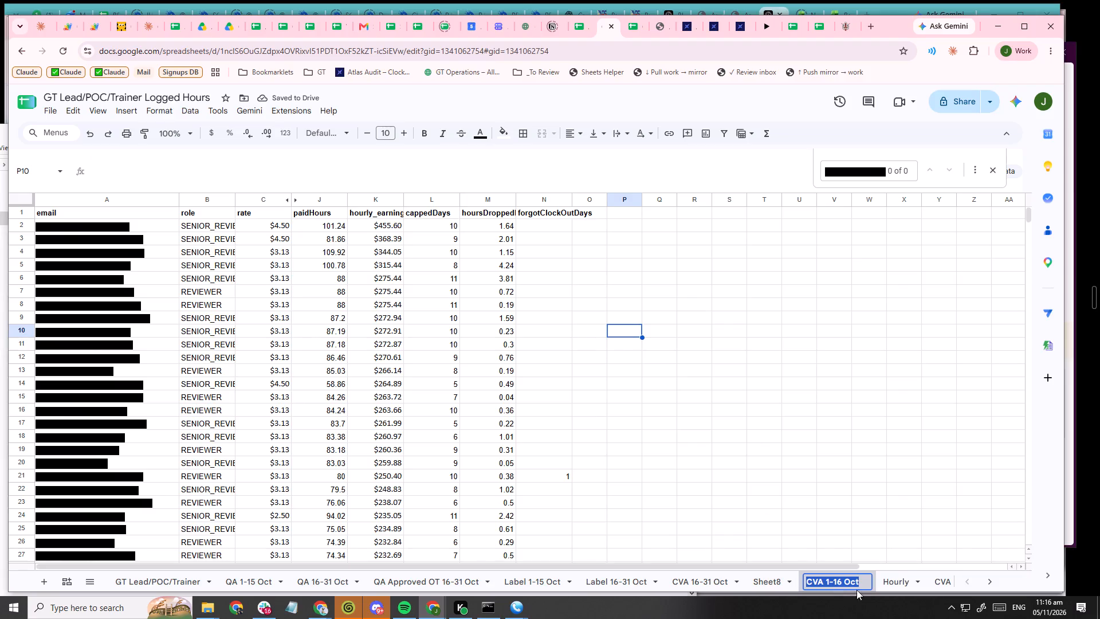
{"action": "key", "text": "Right"}
{"action": "key", "text": "Left"}
{"action": "key", "text": "Left"}
{"action": "key", "text": "Left"}
{"action": "key", "text": "Left"}
{"action": "key", "text": "shift+Left"}
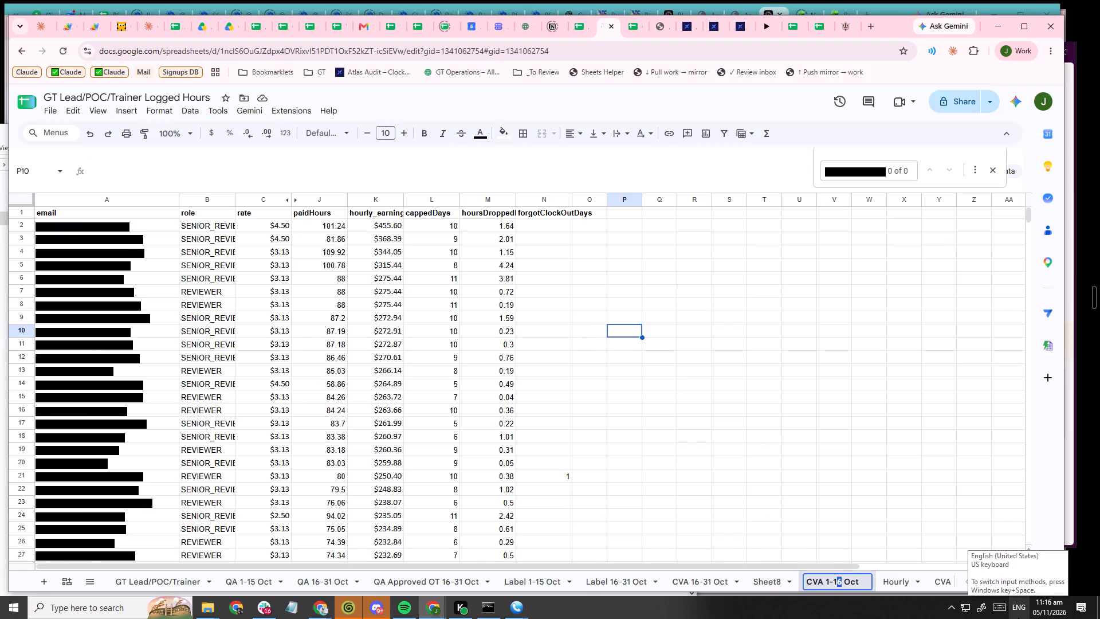
{"action": "key", "text": "5"}
{"action": "key", "text": "Tab"}
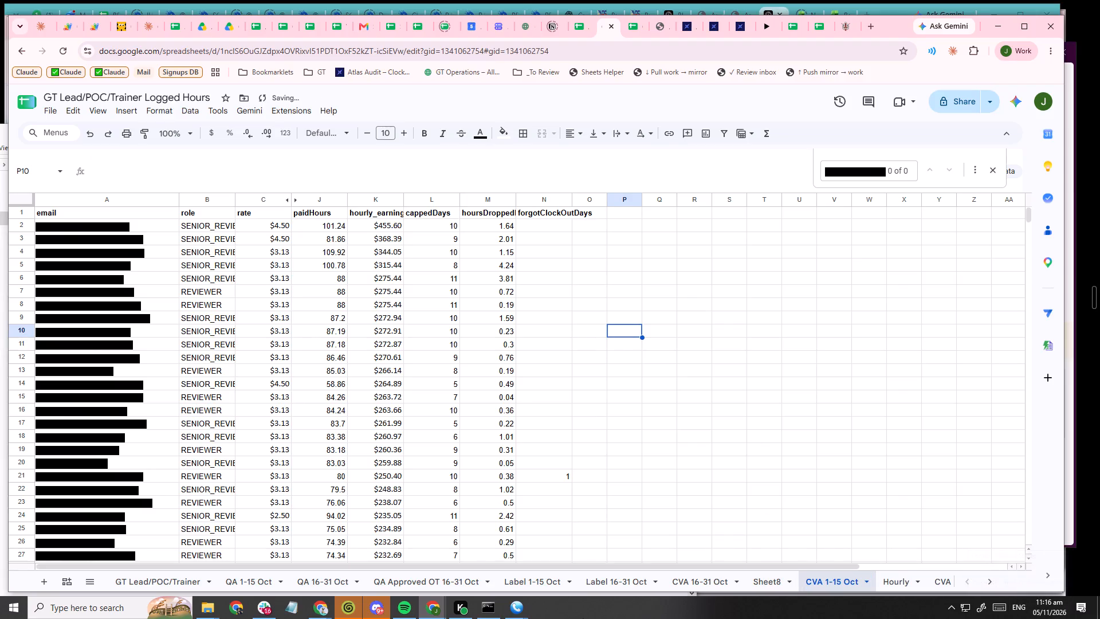
On the GT Lead/POC/Trainer sheet, examine the D30 lookup formula and its error, and compare it with the full formula in D29.
{"action": "left_click", "coordinate": [168, 578]}
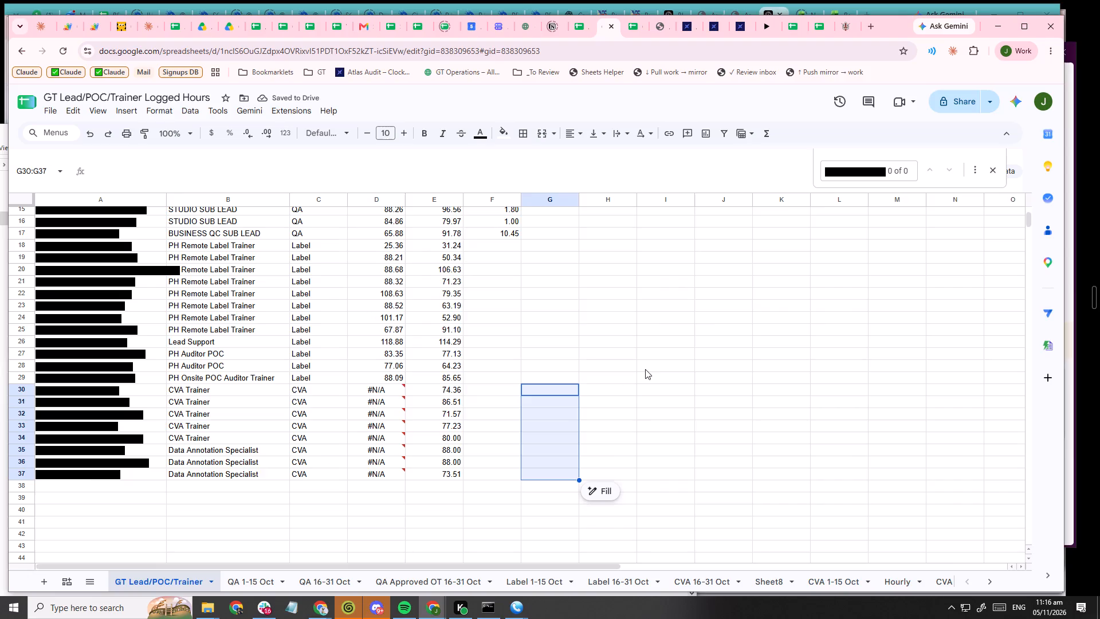
{"action": "left_click", "coordinate": [359, 394]}
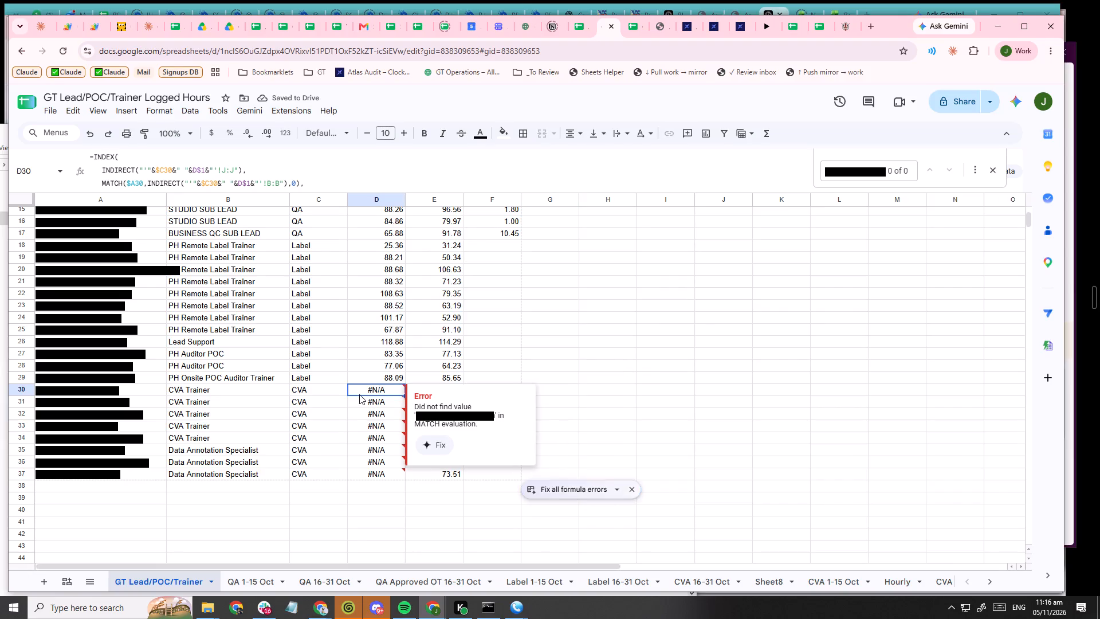
{"action": "left_click", "coordinate": [620, 336]}
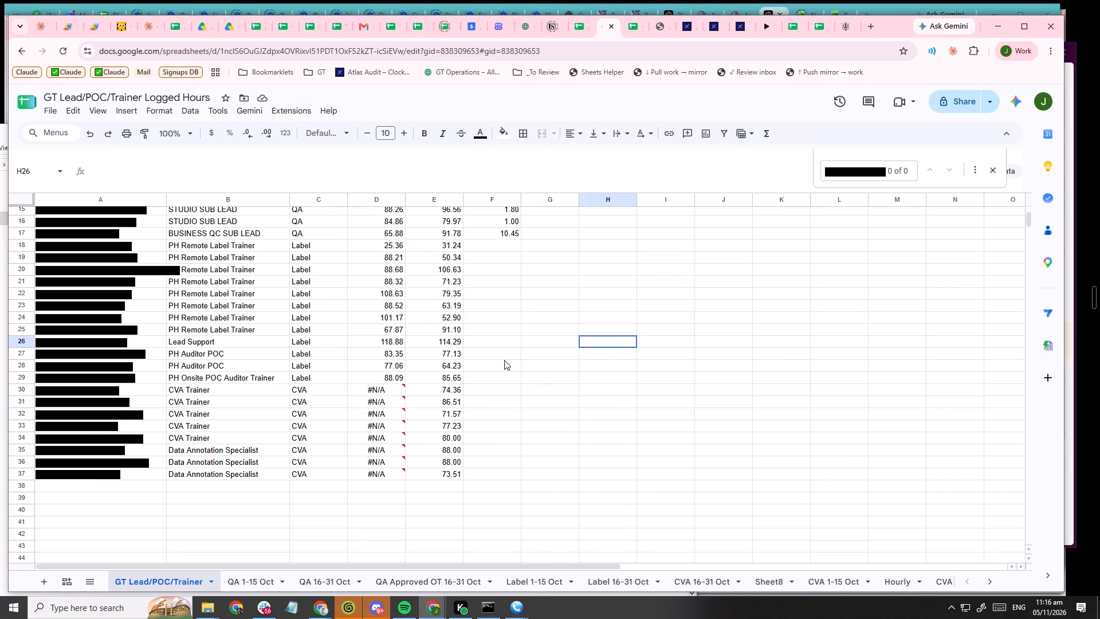
{"action": "left_click", "coordinate": [384, 374]}
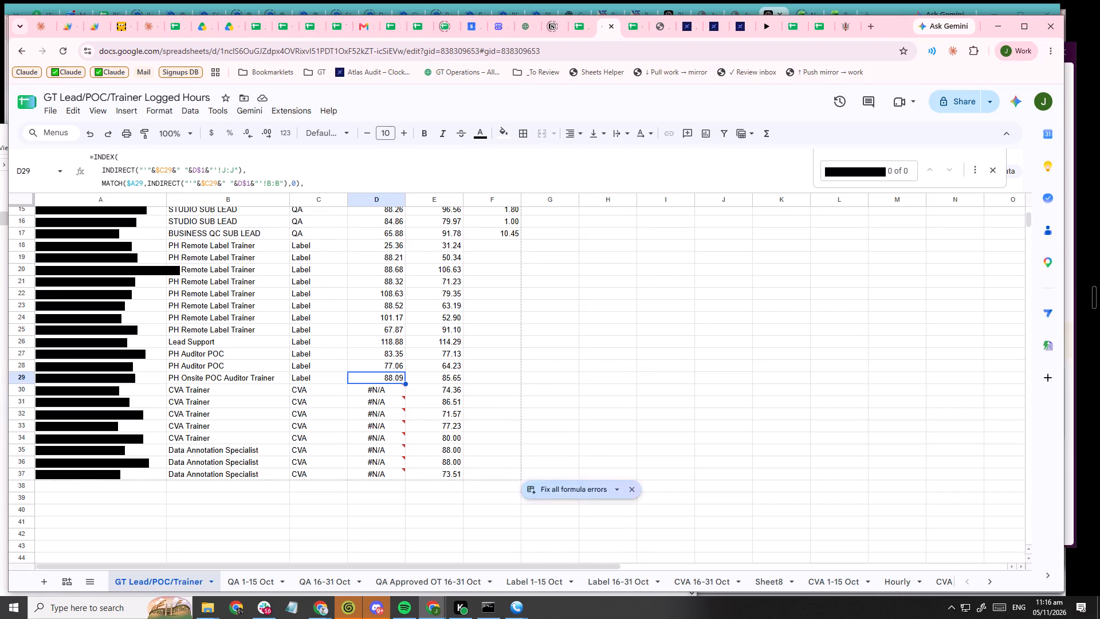
{"action": "left_click_drag", "start_coordinate": [251, 191], "coordinate": [250, 211]}
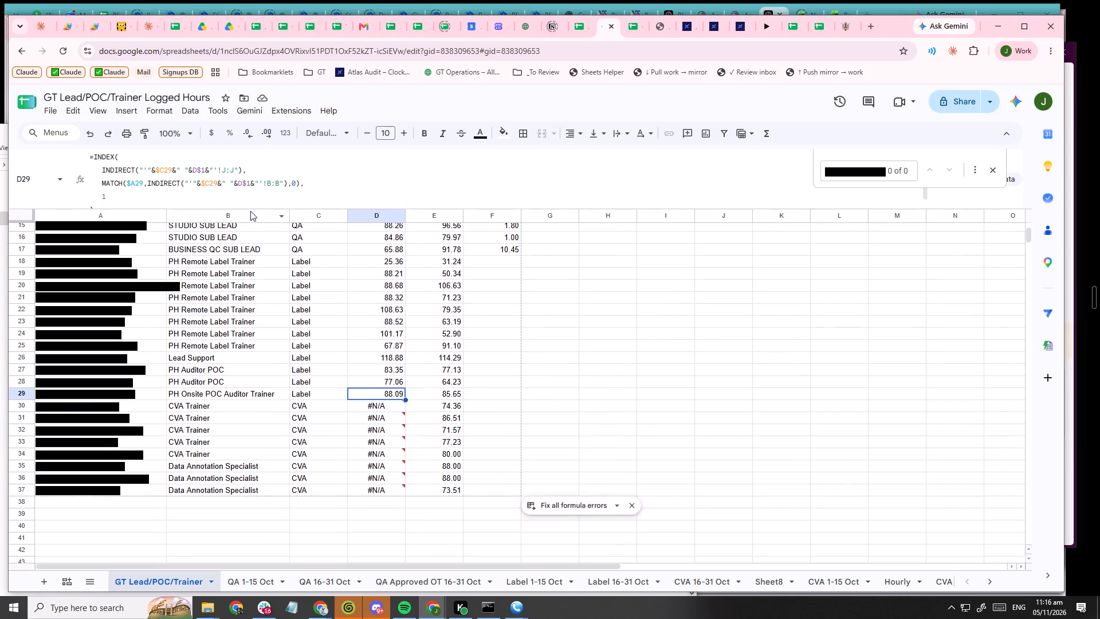
{"action": "left_click_drag", "start_coordinate": [250, 211], "coordinate": [250, 204]}
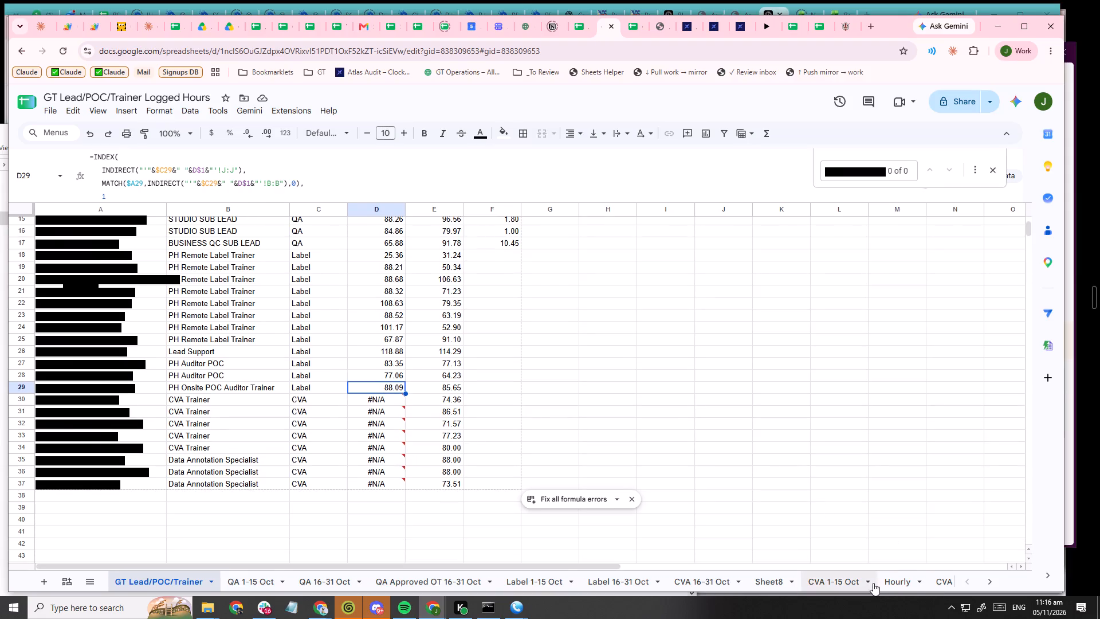
{"action": "scroll", "coordinate": [873, 583], "scroll_direction": "down", "scroll_amount": 9}
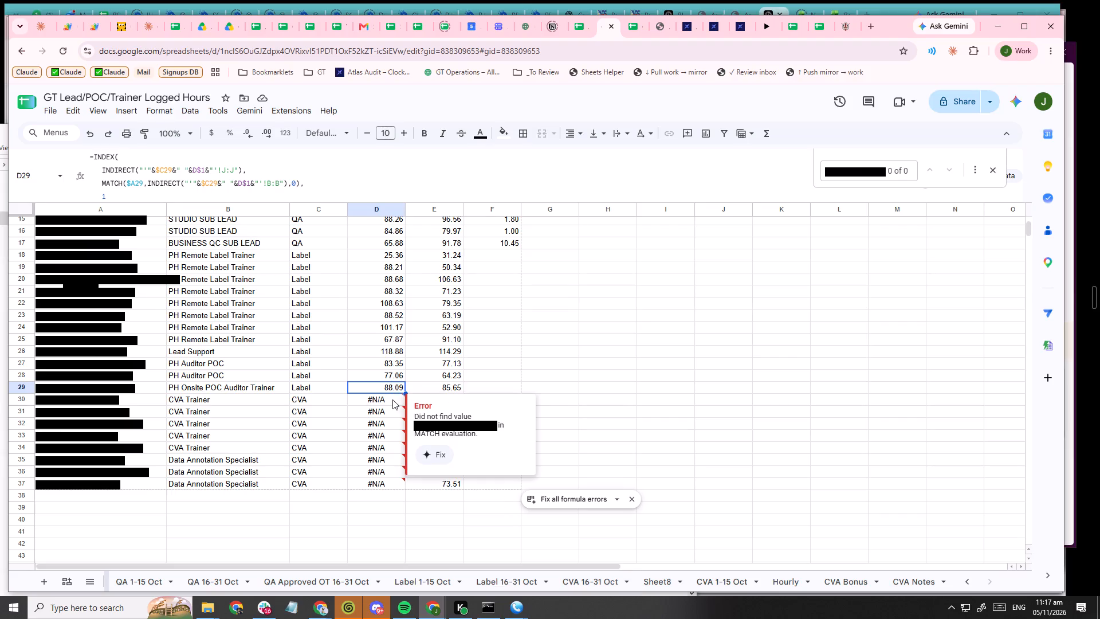
Inspect the CVA 1-15 Oct sheet's name character by character for stray spaces, leaving it unedited.
{"action": "double_click", "coordinate": [714, 579]}
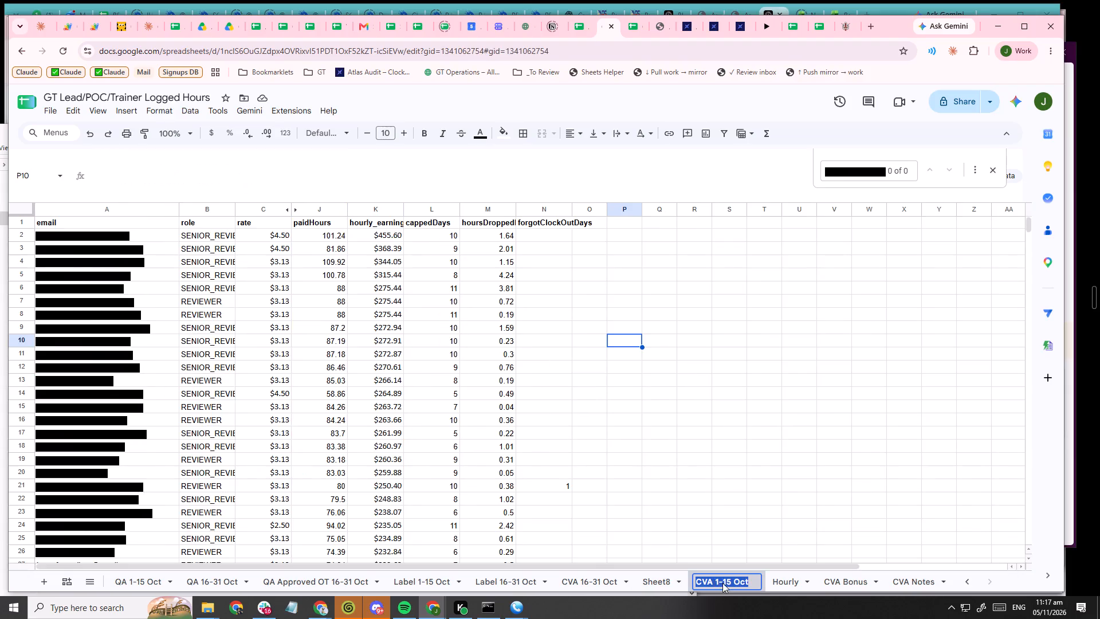
{"action": "left_click", "coordinate": [717, 583]}
{"action": "key", "text": "Left"}
{"action": "key", "text": "Left"}
{"action": "key", "text": "Right"}
{"action": "key", "text": "Right"}
{"action": "key", "text": "Right"}
{"action": "key", "text": "Left"}
{"action": "key", "text": "Left"}
{"action": "key", "text": "Left"}
{"action": "key", "text": "Right"}
{"action": "key", "text": "Right"}
{"action": "left_click", "coordinate": [836, 444]}
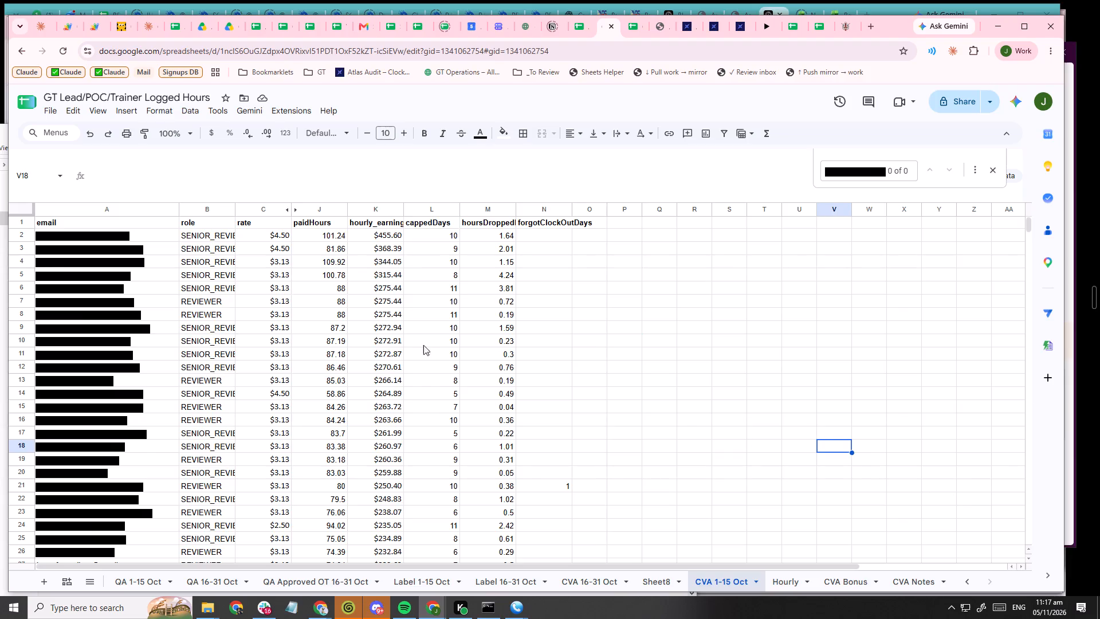
Check the QA 1-15 Oct sheet's column layout and examine the INDIRECT sheet reference in the D30 formula on GT Lead/POC/Trainer.
{"action": "left_click", "coordinate": [152, 586]}
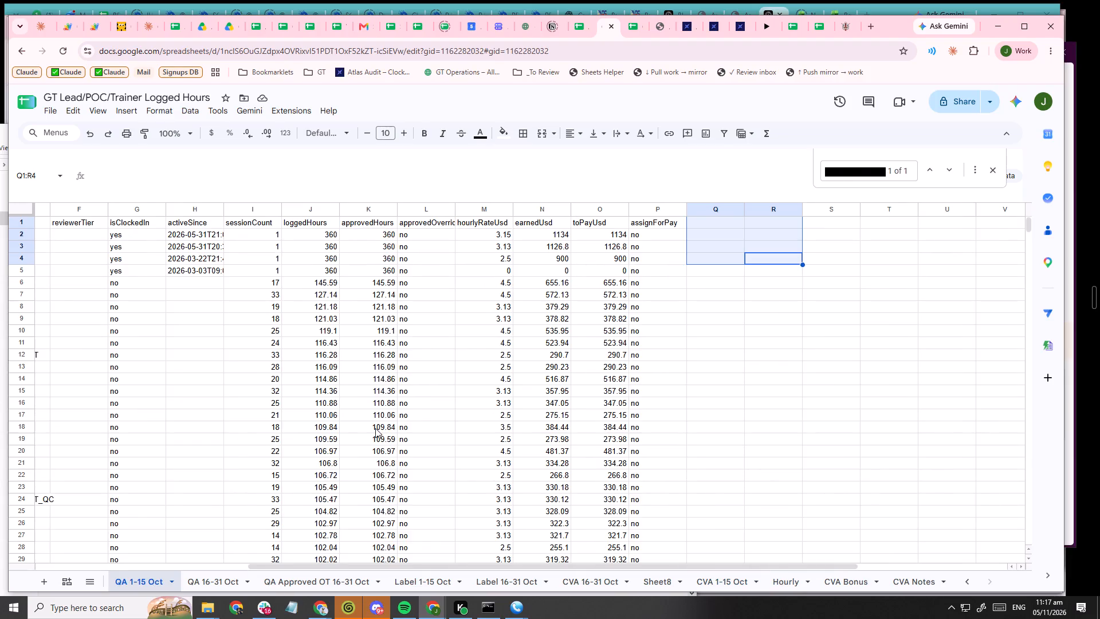
{"action": "scroll", "coordinate": [137, 574], "scroll_direction": "up", "scroll_amount": 7}
{"action": "left_click", "coordinate": [148, 579]}
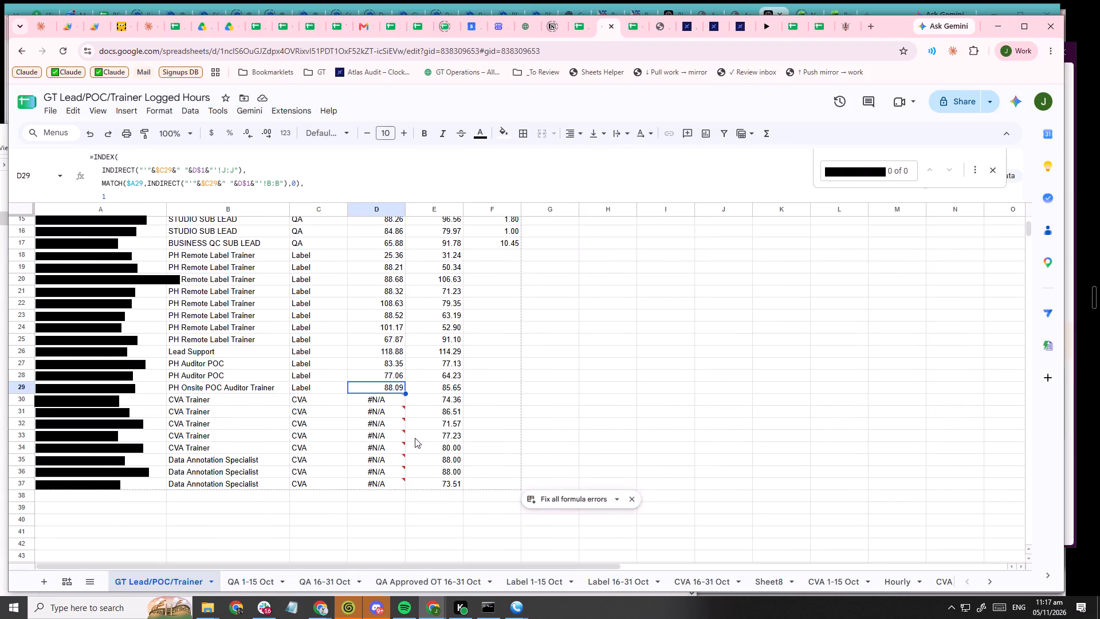
{"action": "key", "text": "Down"}
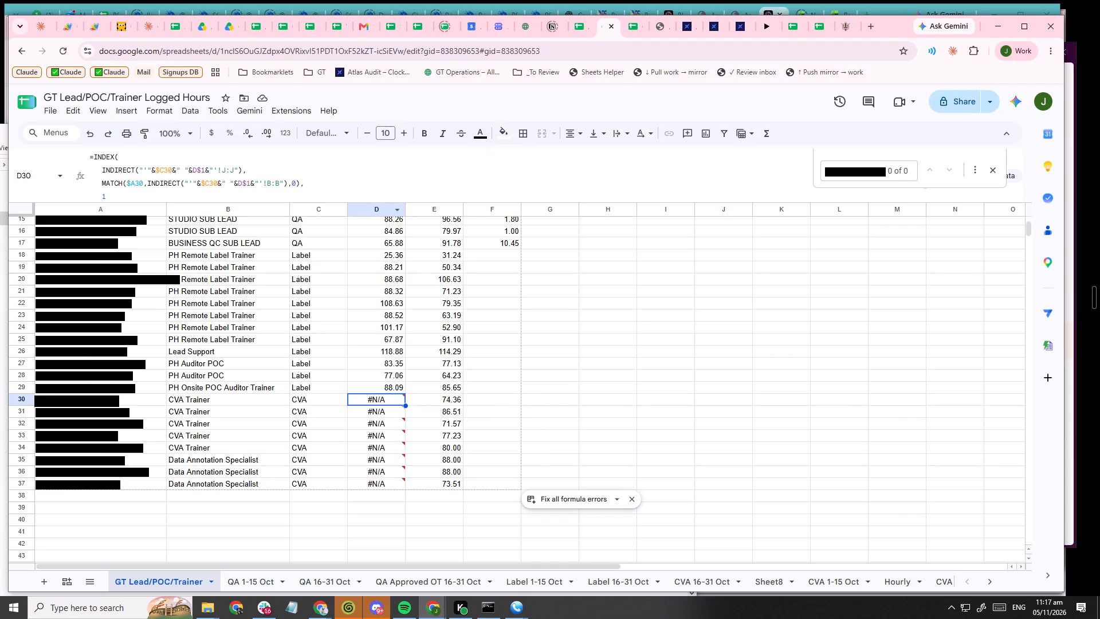
{"action": "left_click_drag", "start_coordinate": [139, 169], "coordinate": [222, 173]}
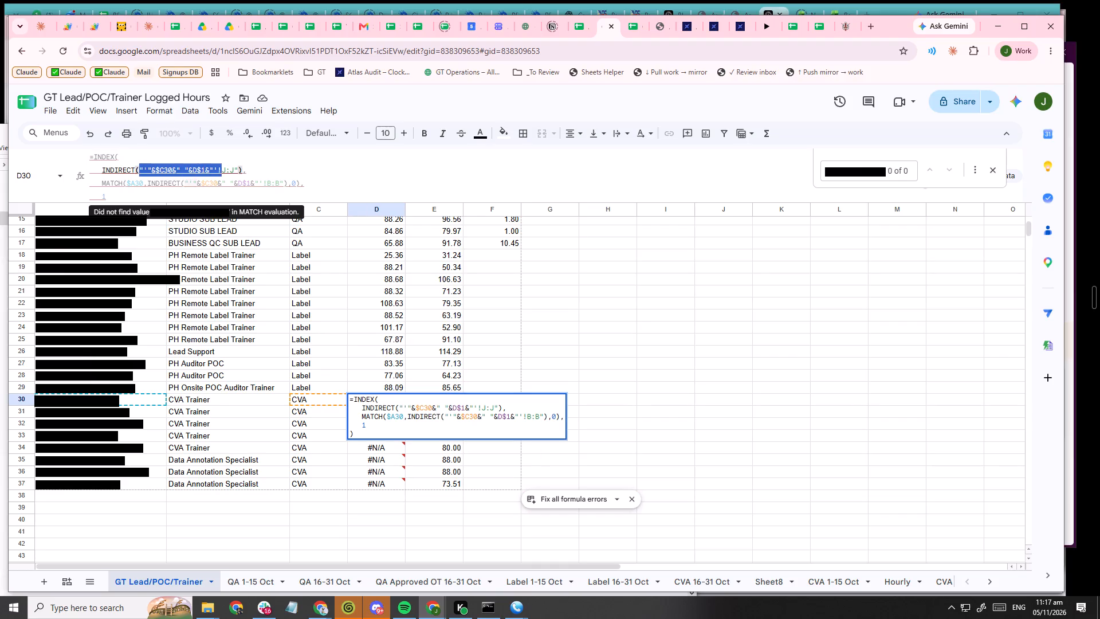
{"action": "left_click_drag", "start_coordinate": [222, 173], "coordinate": [238, 175]}
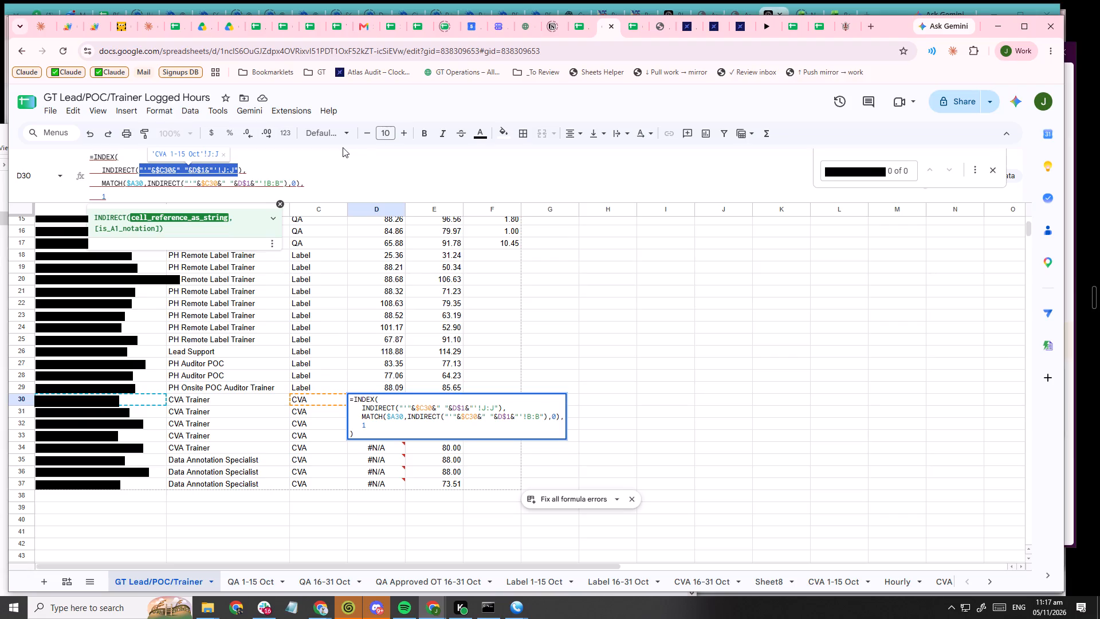
{"action": "left_click", "coordinate": [349, 156]}
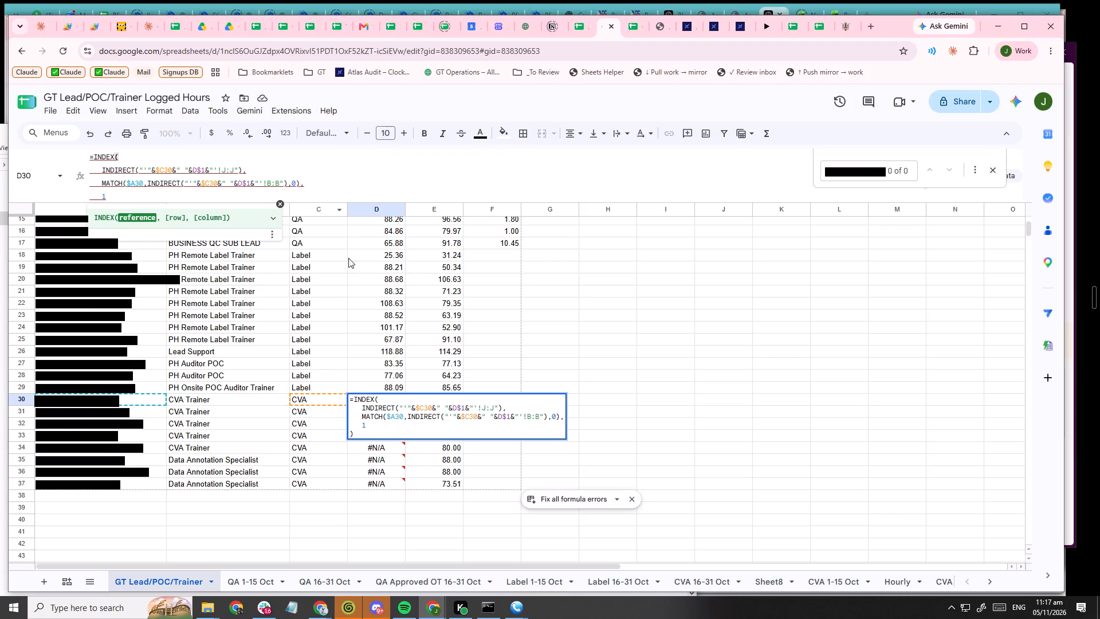
{"action": "left_click", "coordinate": [341, 336]}
{"action": "key", "text": "Escape"}
{"action": "key", "text": "Escape"}
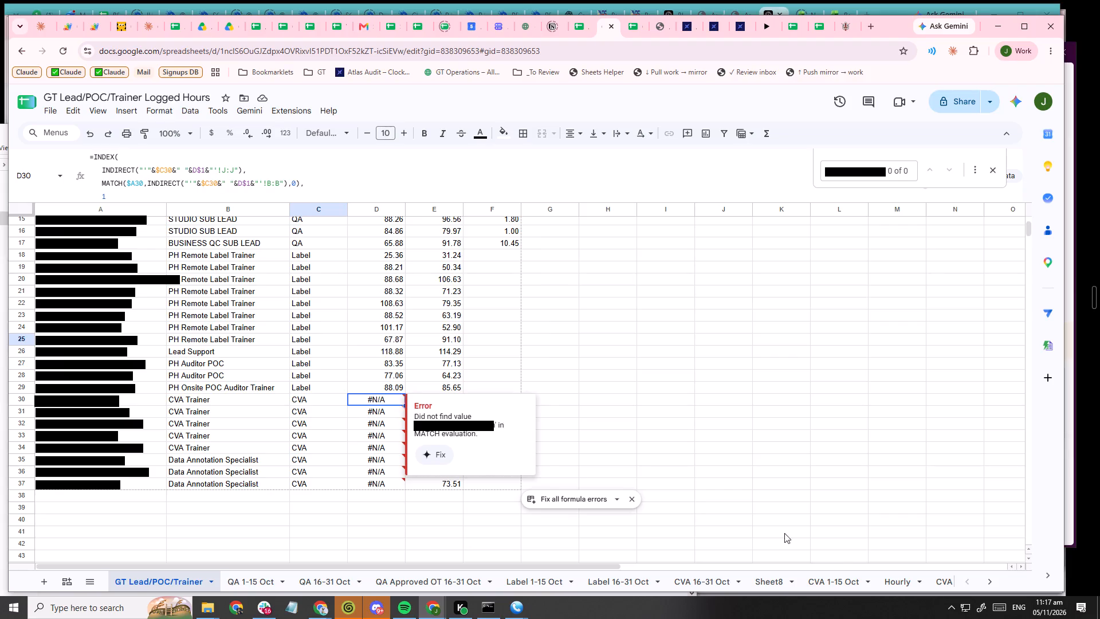
Insert one empty column before the email column of the CVA 1-15 Oct sheet.
{"action": "left_click", "coordinate": [835, 581]}
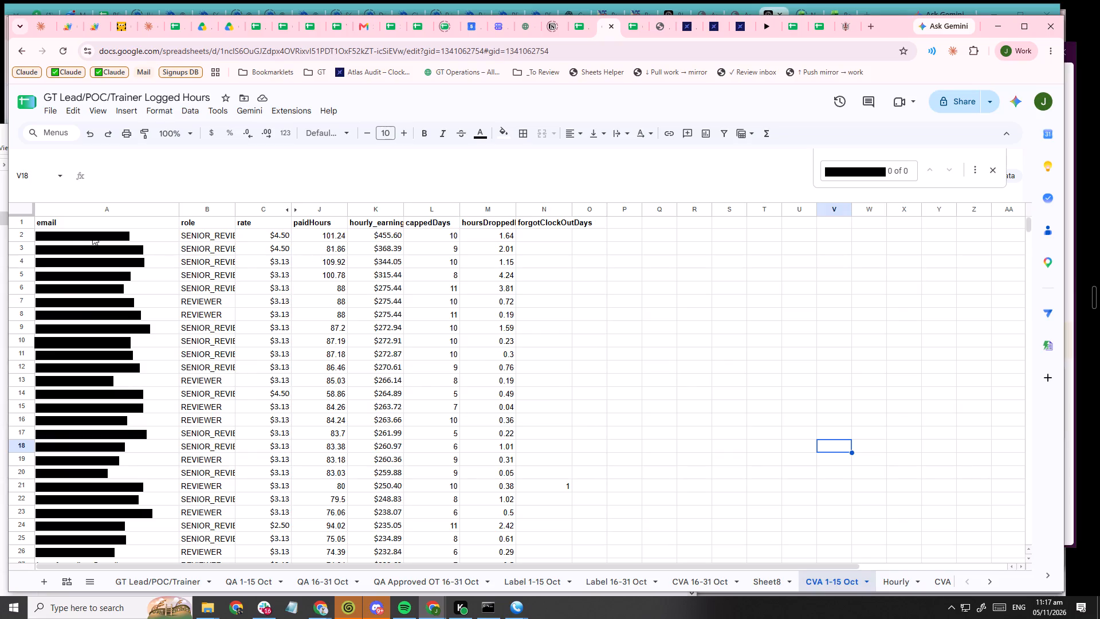
{"action": "right_click", "coordinate": [105, 210]}
{"action": "left_click", "coordinate": [240, 270]}
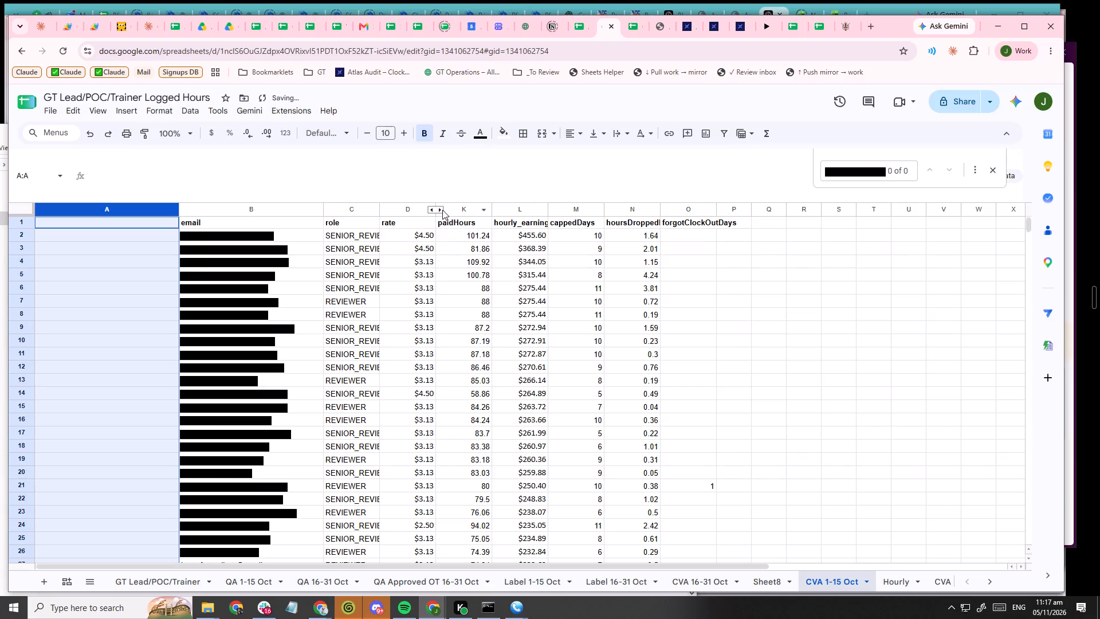
Unhide the empty columns before paidHours and delete one of them, column F, in the CVA 1-15 Oct sheet.
{"action": "left_click", "coordinate": [442, 210]}
{"action": "left_click", "coordinate": [514, 249]}
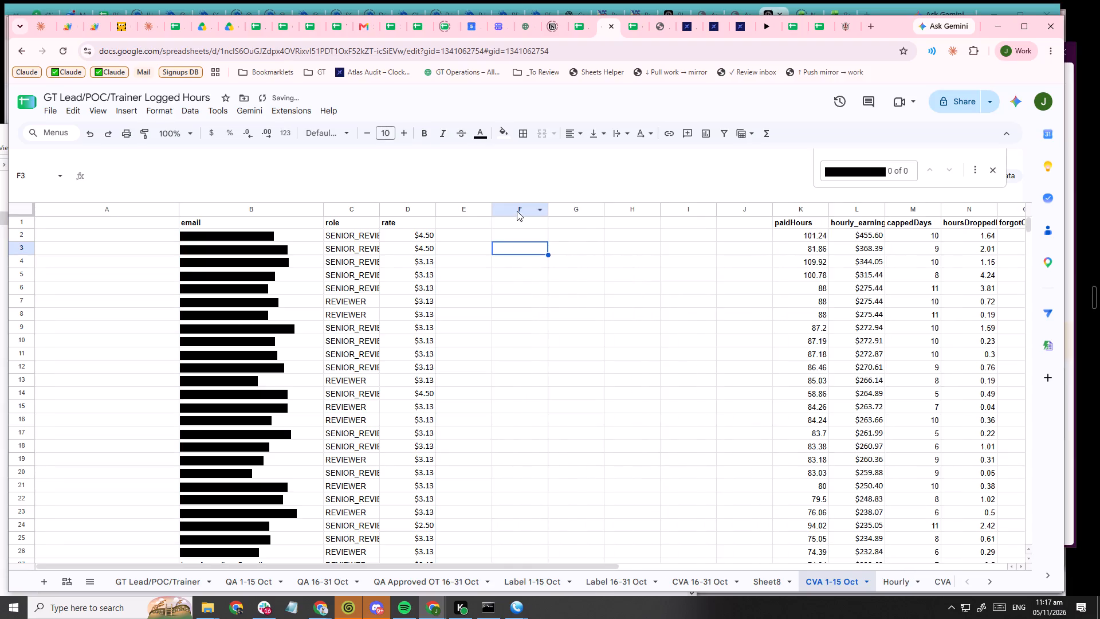
{"action": "left_click", "coordinate": [517, 211]}
{"action": "right_click", "coordinate": [517, 211]}
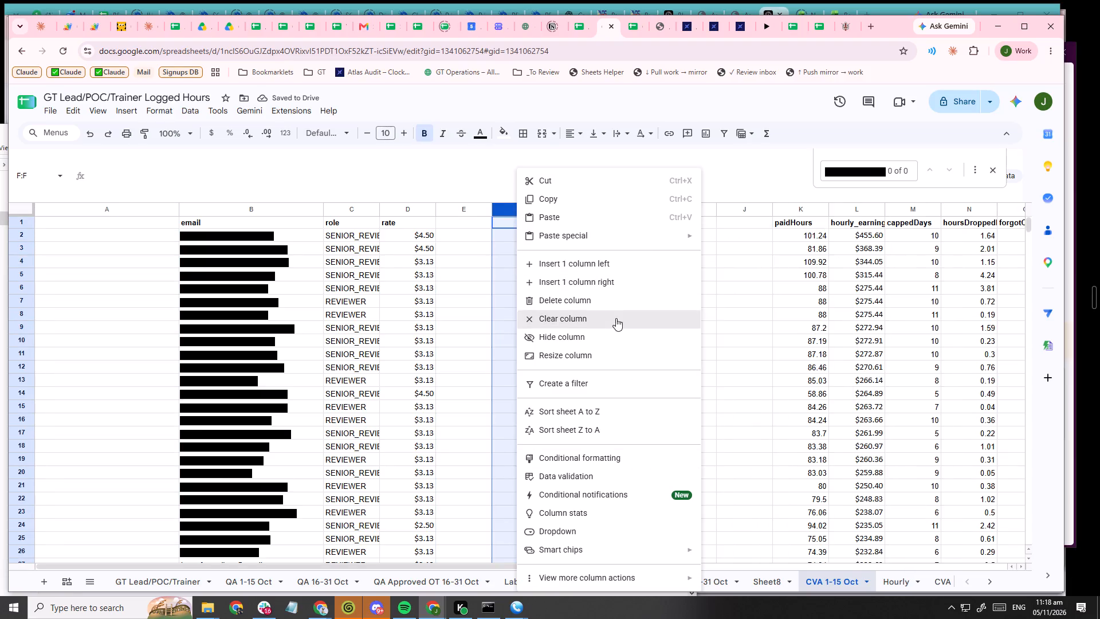
{"action": "left_click", "coordinate": [614, 308]}
Hide the empty column A and the empty columns E to I in the CVA 1-15 Oct sheet.
{"action": "left_click", "coordinate": [127, 207]}
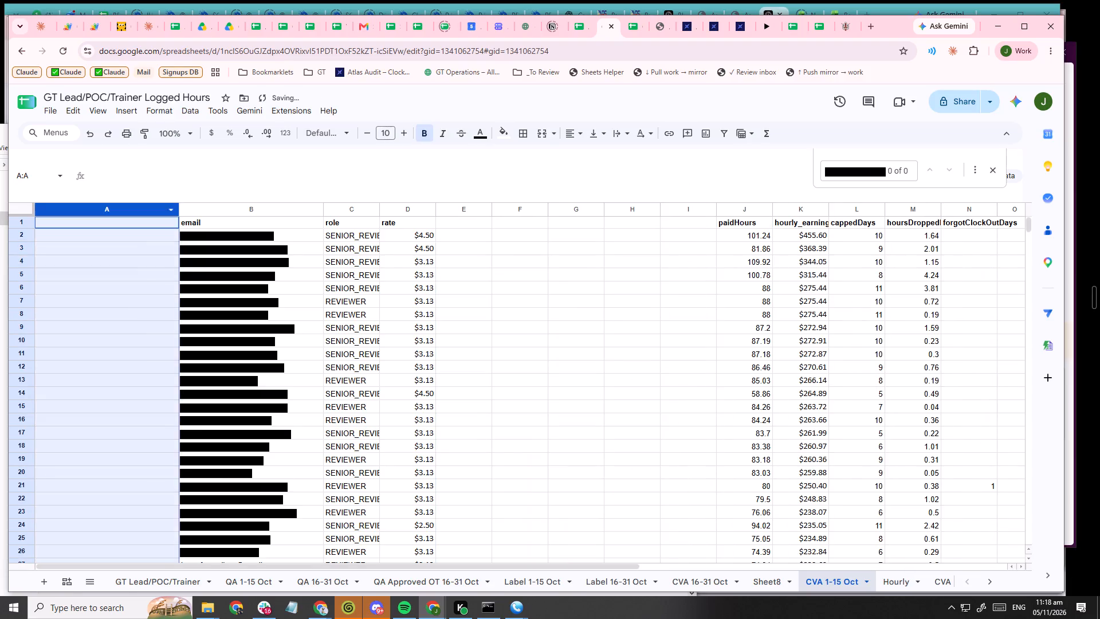
{"action": "right_click", "coordinate": [127, 207]}
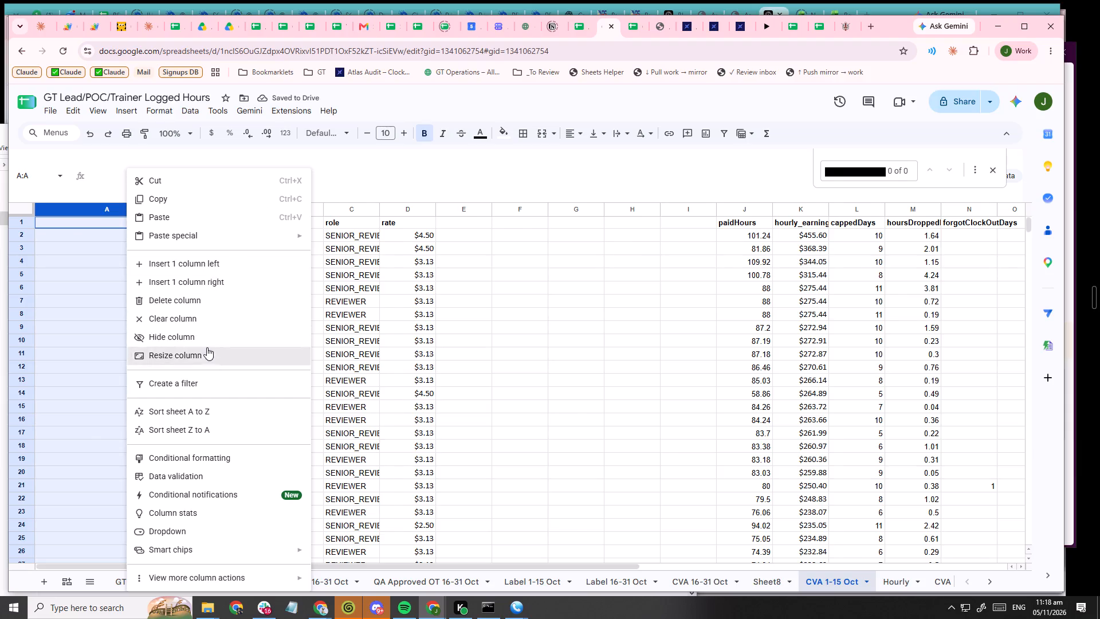
{"action": "left_click", "coordinate": [207, 340]}
{"action": "left_click_drag", "start_coordinate": [312, 210], "coordinate": [520, 228]}
{"action": "right_click", "coordinate": [522, 232]}
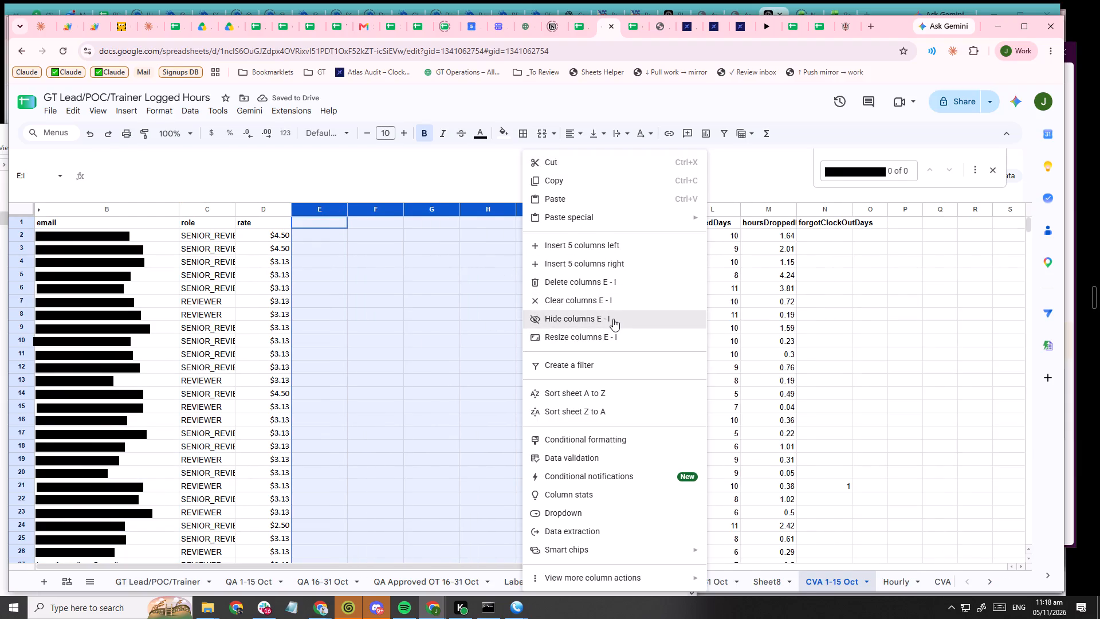
{"action": "left_click", "coordinate": [613, 319]}
{"action": "left_click", "coordinate": [662, 362]}
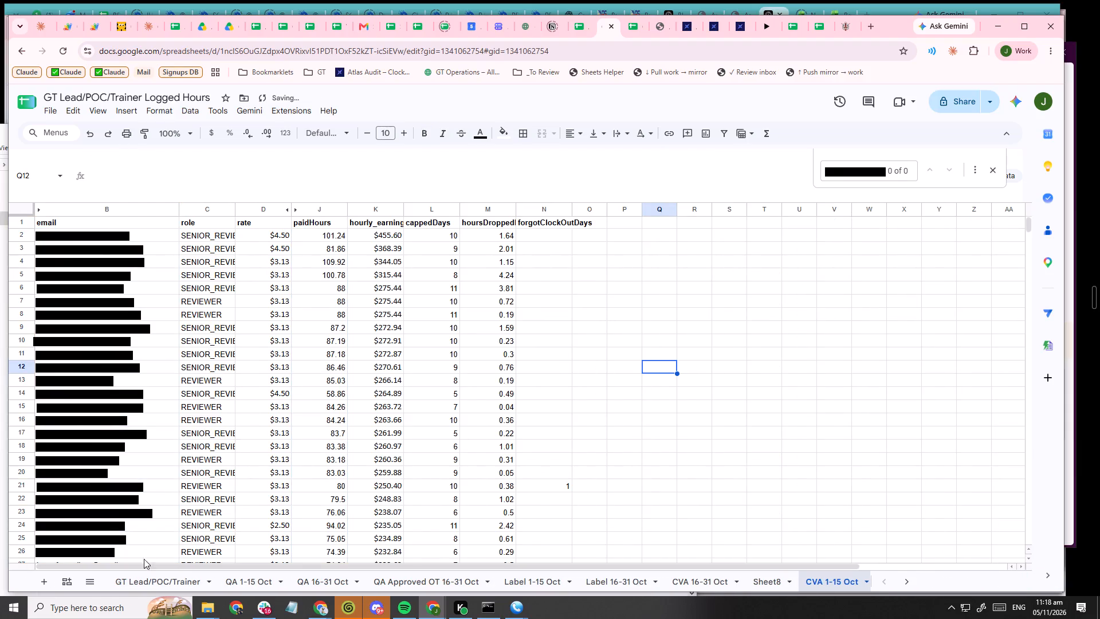
Search the CVA 1-15 Oct sheet for the email in A30 of GT Lead/POC/Trainer and compare its paidHours with the D30 lookup.
{"action": "left_click", "coordinate": [153, 579]}
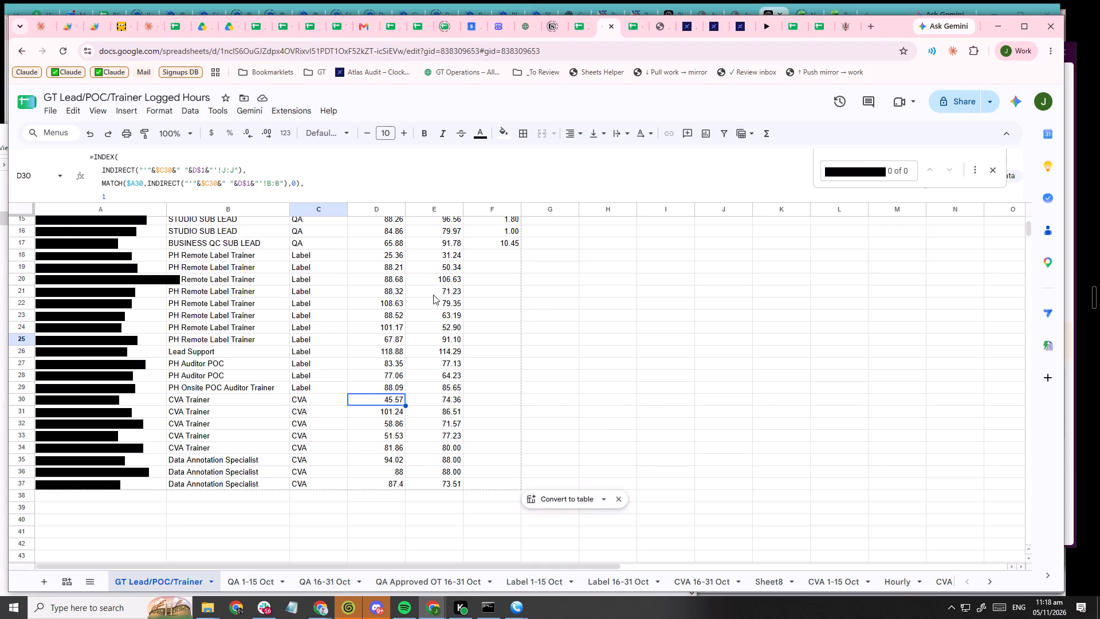
{"action": "left_click", "coordinate": [127, 404]}
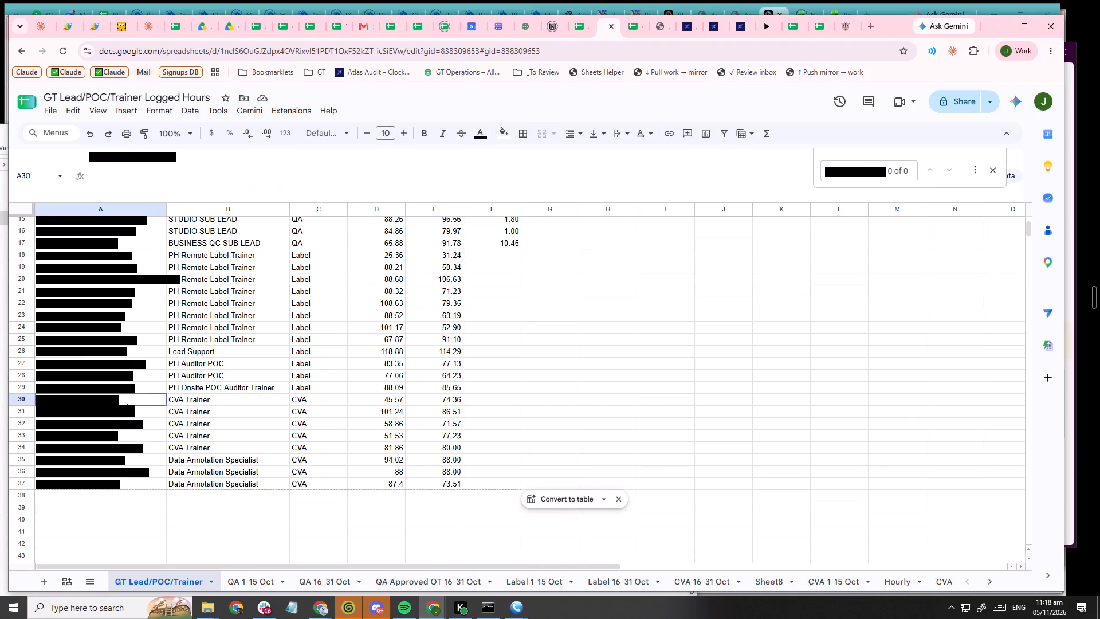
{"action": "key", "text": "ctrl+c"}
{"action": "left_click", "coordinate": [830, 582]}
{"action": "key", "text": "ctrl+f"}
{"action": "key", "text": "ctrl+v"}
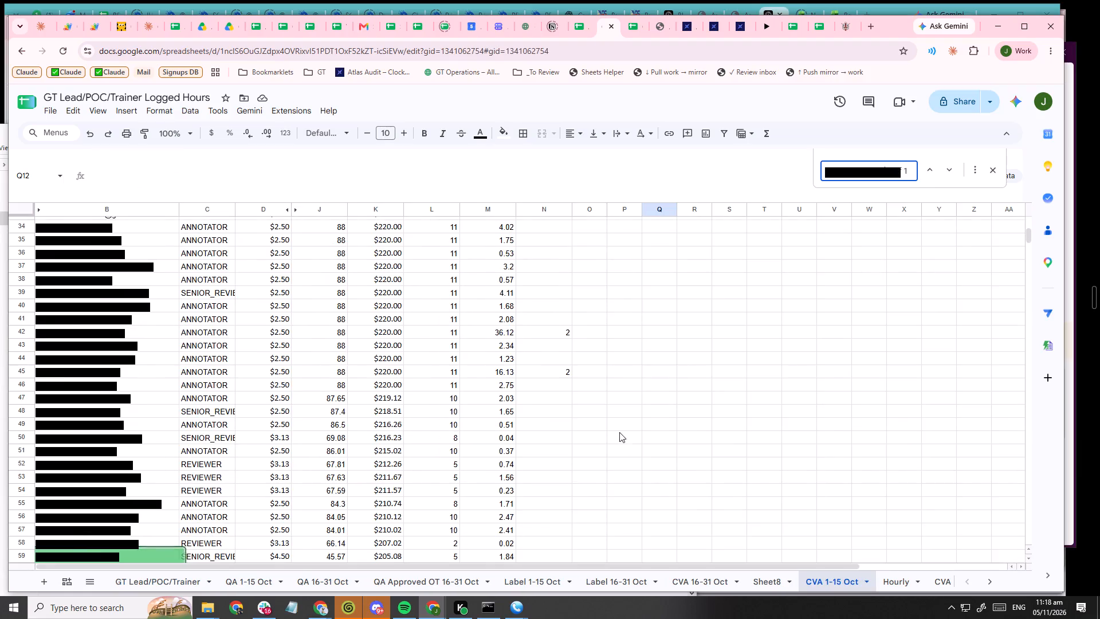
{"action": "scroll", "coordinate": [644, 421], "scroll_direction": "down", "scroll_amount": 2}
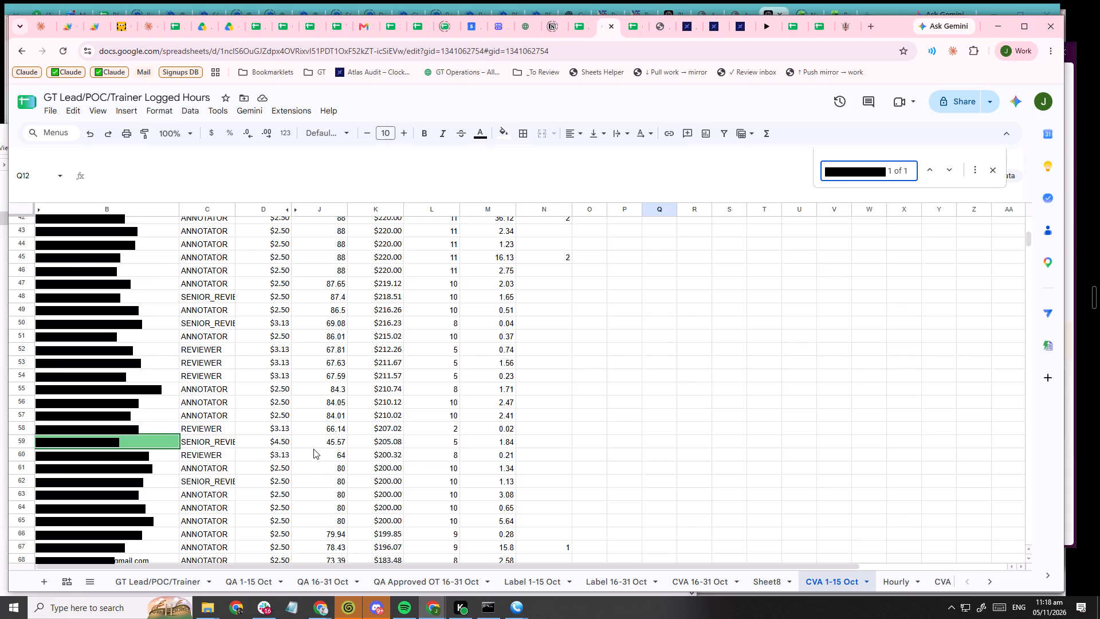
{"action": "left_click", "coordinate": [147, 579]}
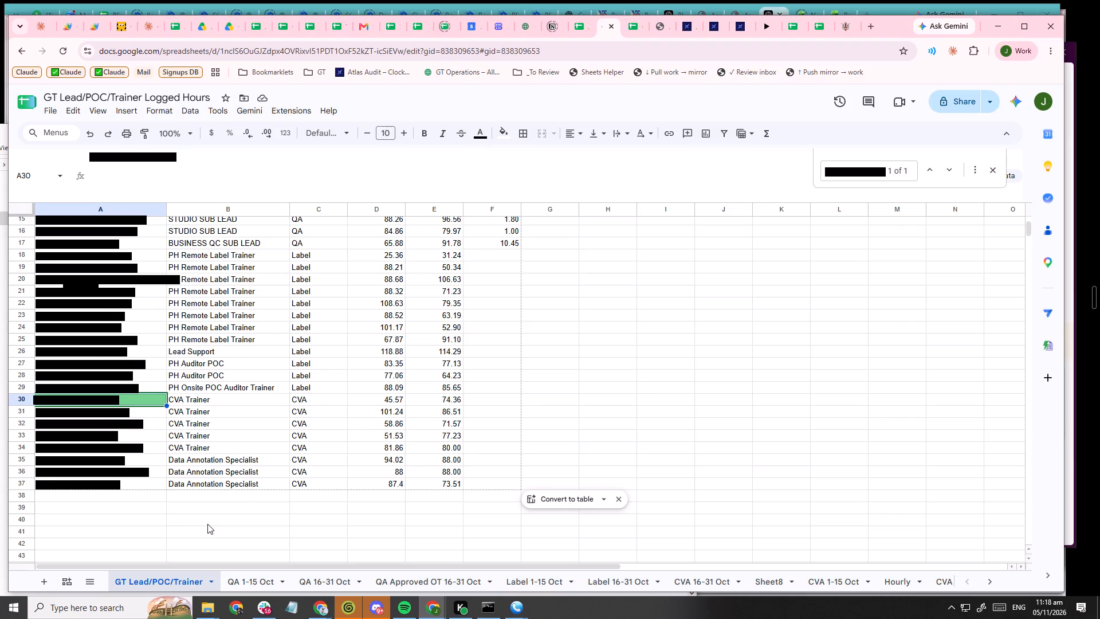
Clear the entire Approved OT column F on the GT Lead/POC/Trainer sheet.
{"action": "scroll", "coordinate": [210, 522], "scroll_direction": "up", "scroll_amount": 9}
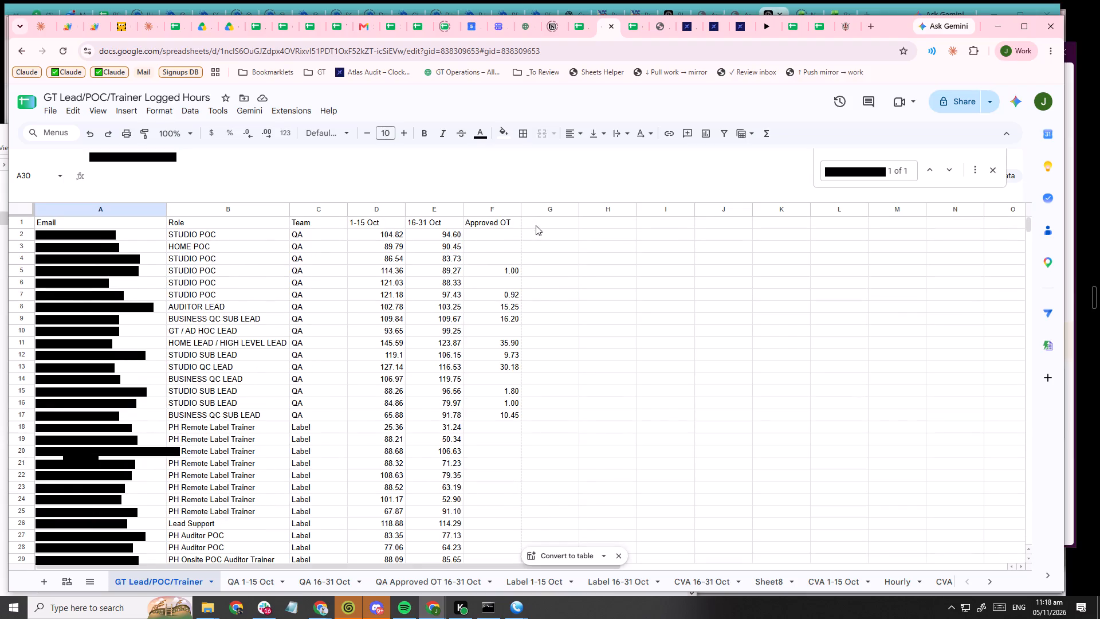
{"action": "left_click", "coordinate": [539, 222]}
{"action": "left_click", "coordinate": [511, 221]}
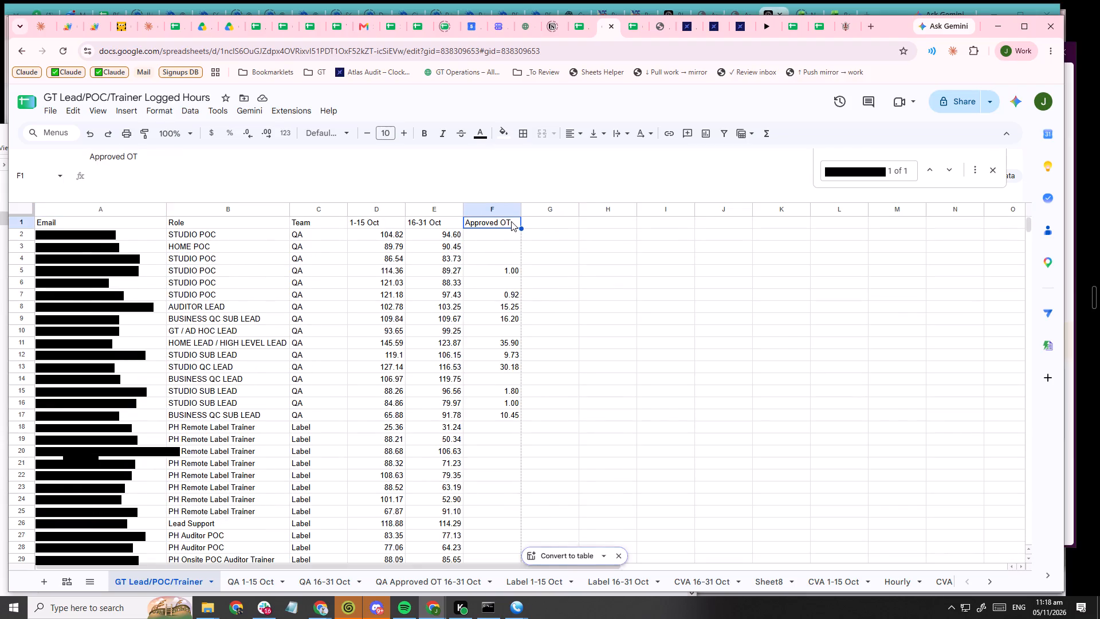
{"action": "scroll", "coordinate": [439, 440], "scroll_direction": "down", "scroll_amount": 4}
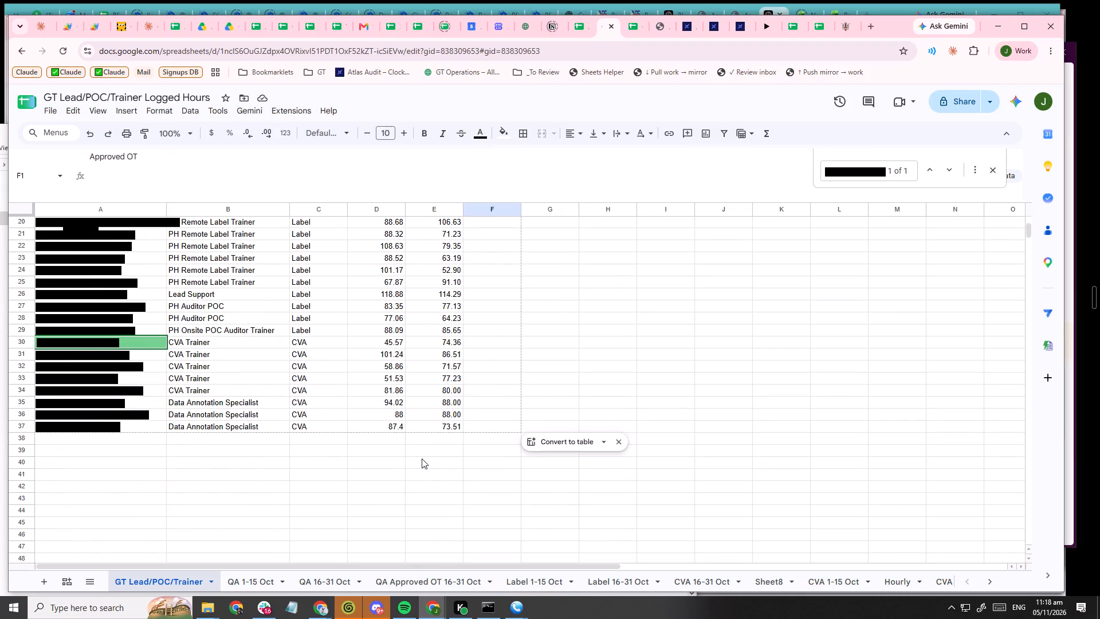
{"action": "scroll", "coordinate": [422, 459], "scroll_direction": "up", "scroll_amount": 7}
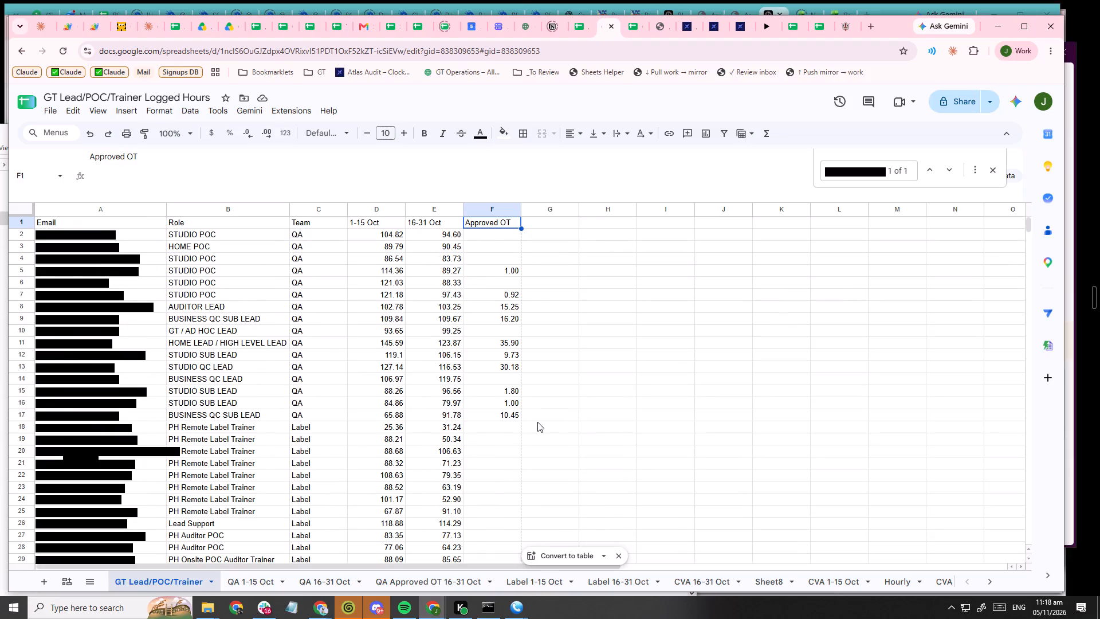
{"action": "left_click", "coordinate": [447, 271]}
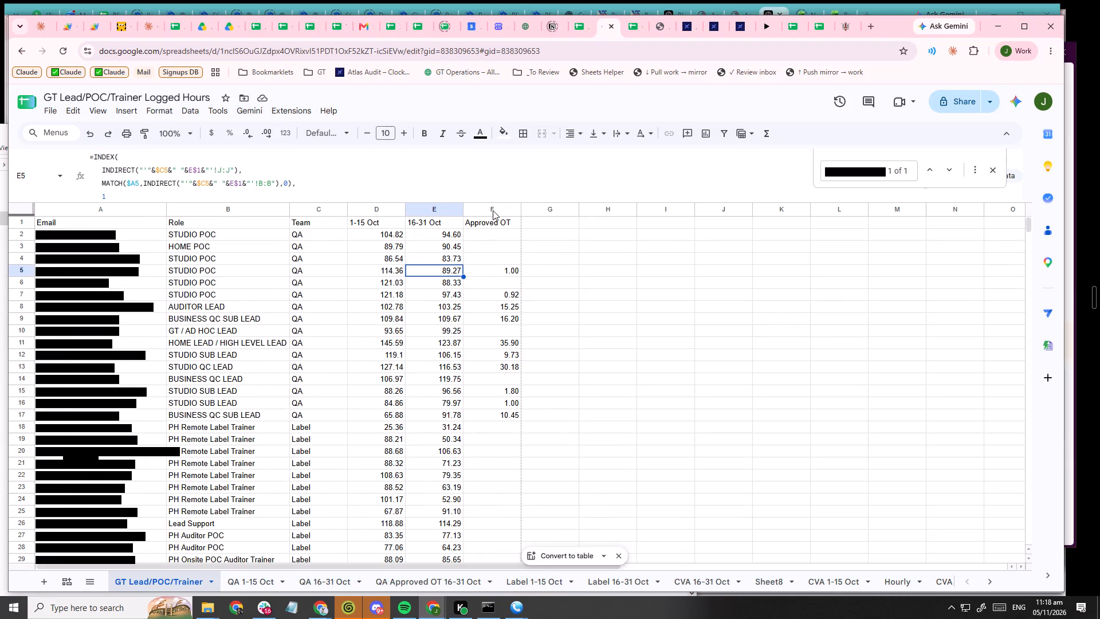
{"action": "left_click_drag", "start_coordinate": [492, 210], "coordinate": [498, 405]}
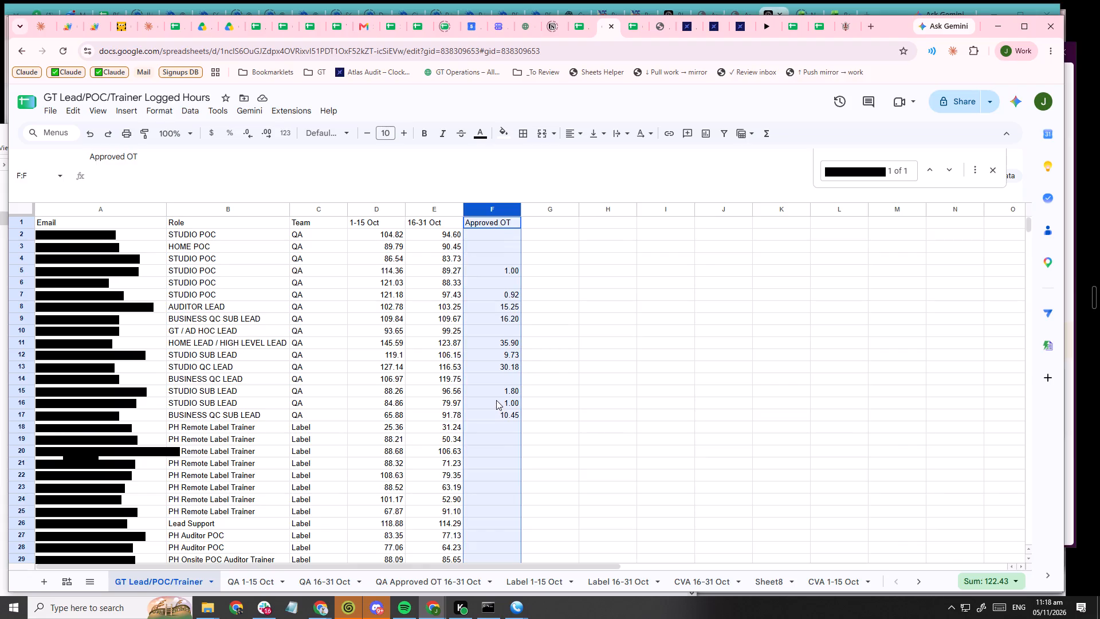
{"action": "key", "text": "Delete"}
{"action": "left_click", "coordinate": [594, 363]}
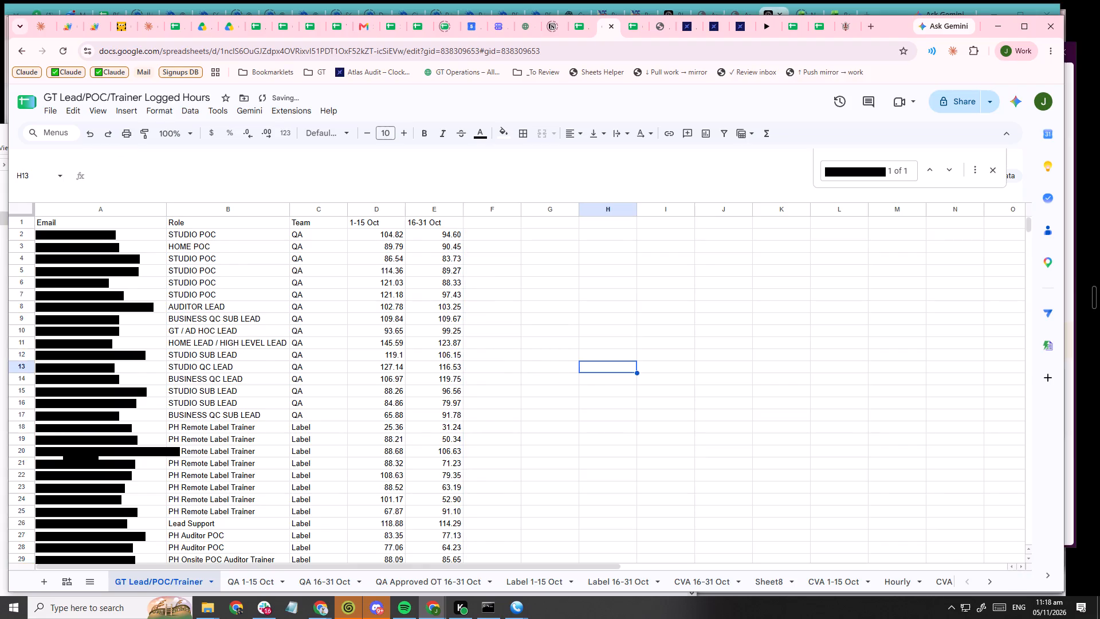
Copy the spreadsheet's link and set its general access to Atlas Capture.
{"action": "scroll", "coordinate": [594, 362], "scroll_direction": "down", "scroll_amount": 4}
{"action": "scroll", "coordinate": [594, 363], "scroll_direction": "up", "scroll_amount": 11}
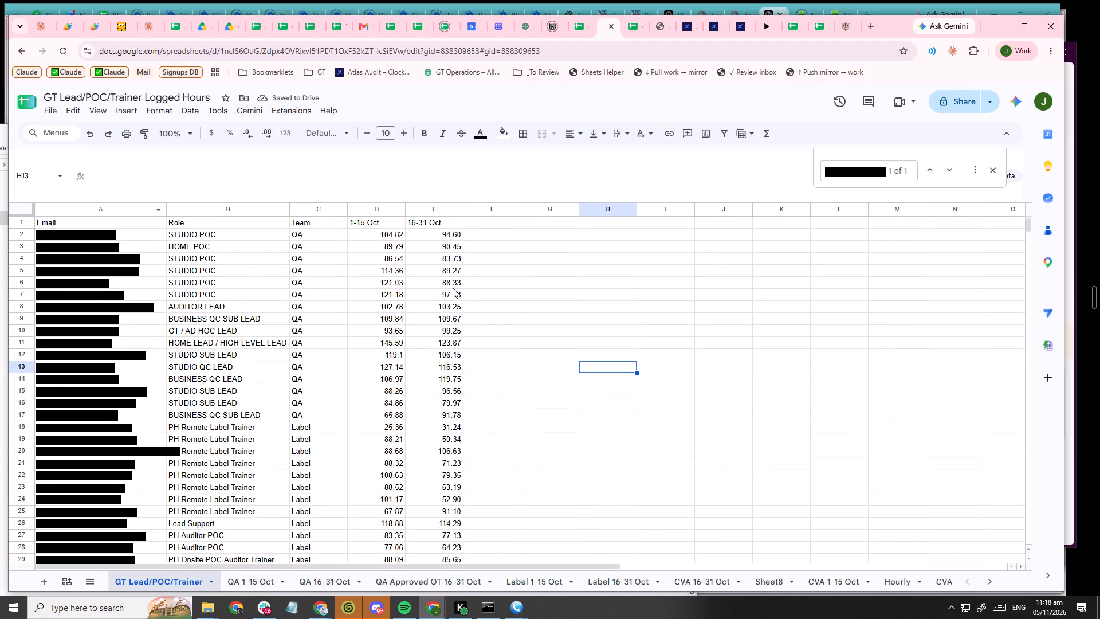
{"action": "scroll", "coordinate": [453, 295], "scroll_direction": "down", "scroll_amount": 5}
{"action": "scroll", "coordinate": [458, 301], "scroll_direction": "up", "scroll_amount": 10}
{"action": "left_click", "coordinate": [125, 42]}
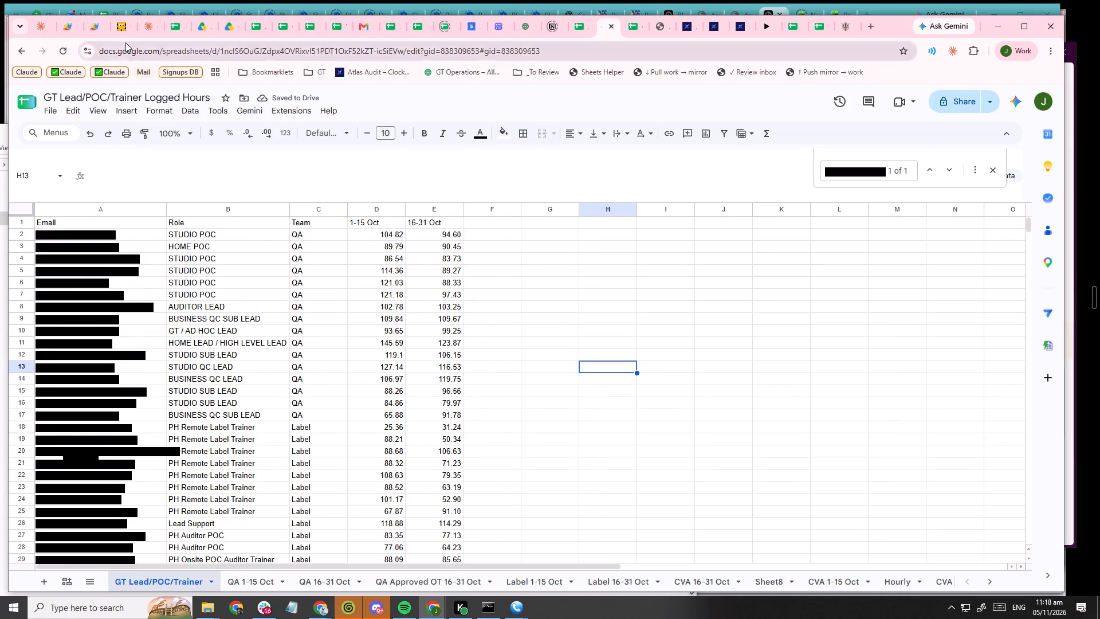
{"action": "key", "text": "ctrl+c"}
{"action": "left_click", "coordinate": [957, 100]}
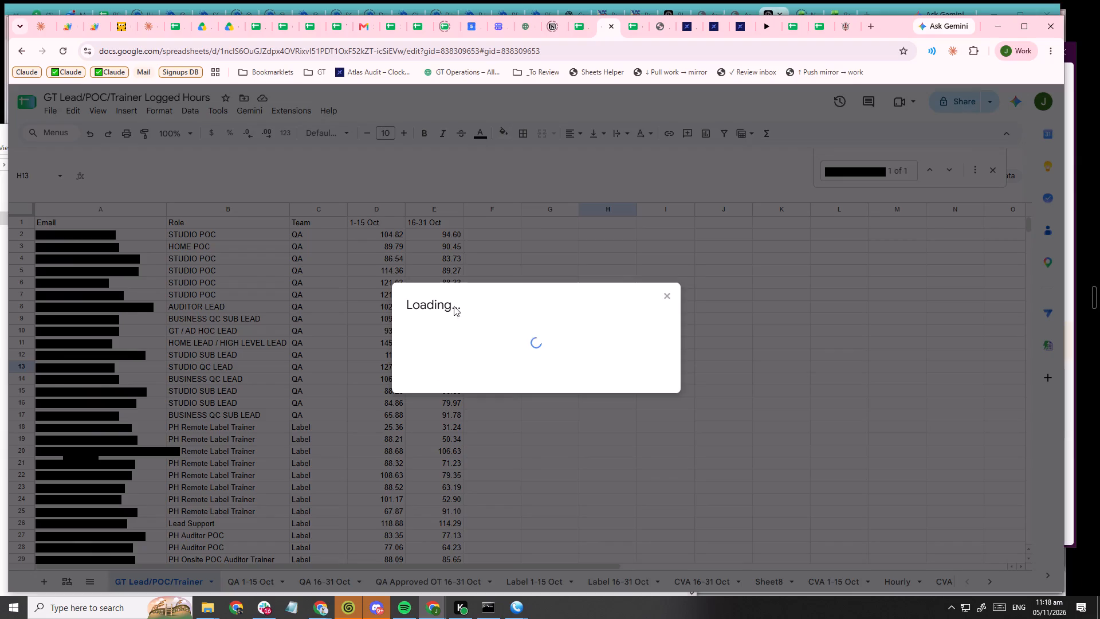
{"action": "left_click", "coordinate": [447, 389]}
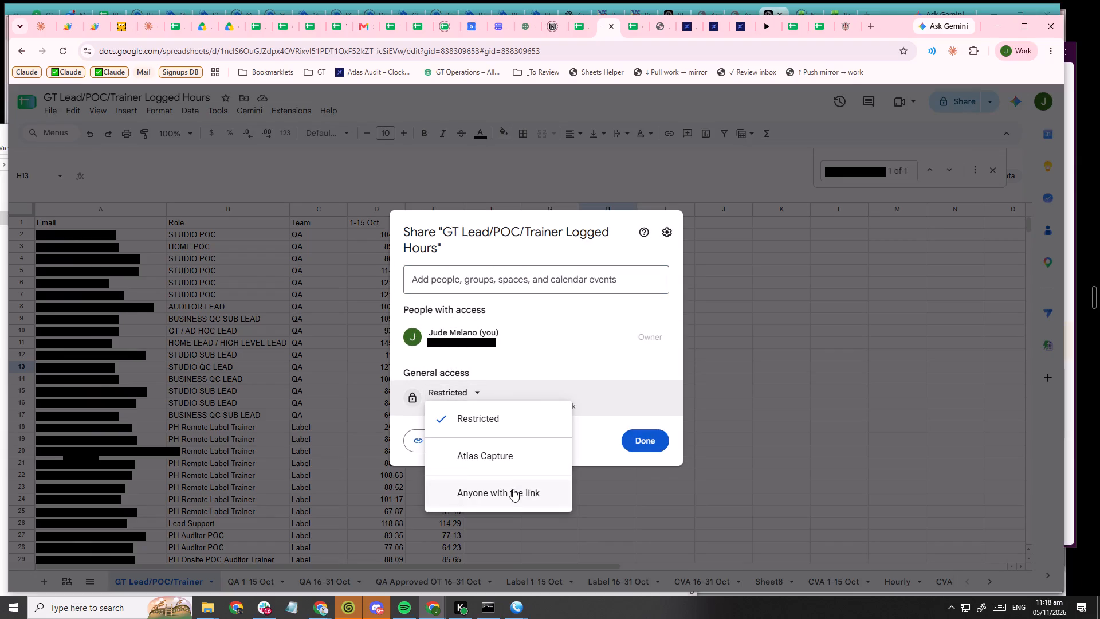
{"action": "left_click", "coordinate": [521, 463]}
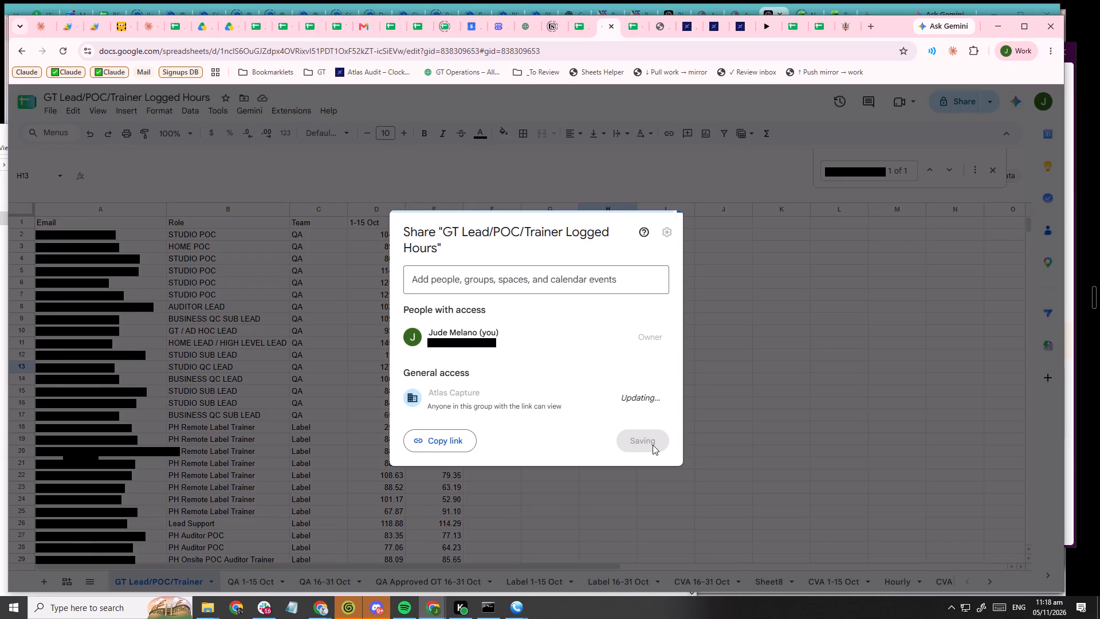
{"action": "left_click", "coordinate": [649, 445]}
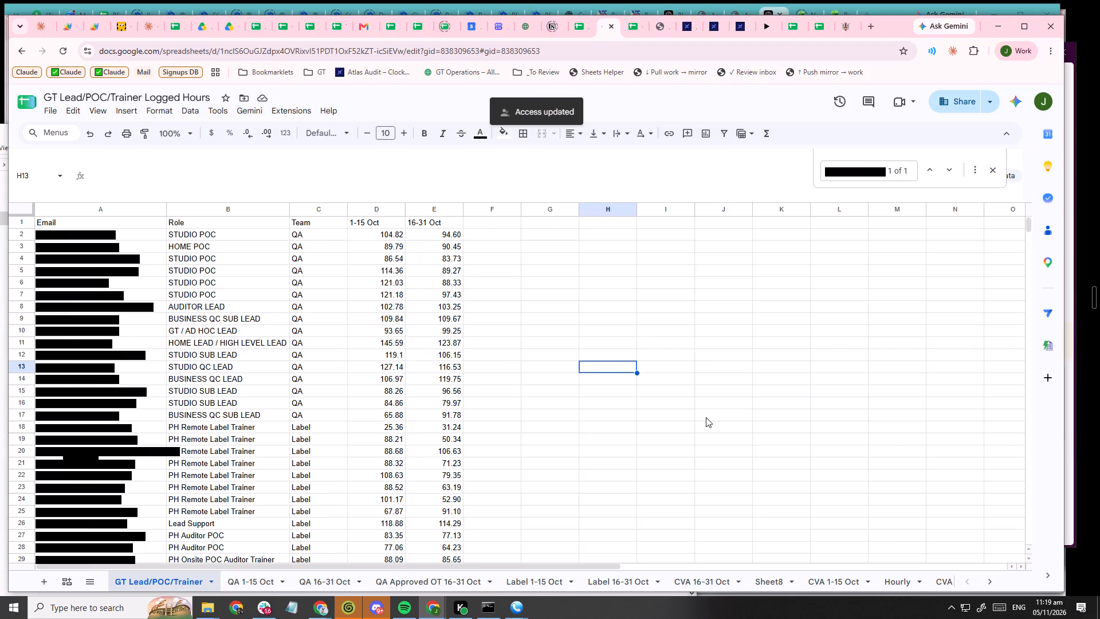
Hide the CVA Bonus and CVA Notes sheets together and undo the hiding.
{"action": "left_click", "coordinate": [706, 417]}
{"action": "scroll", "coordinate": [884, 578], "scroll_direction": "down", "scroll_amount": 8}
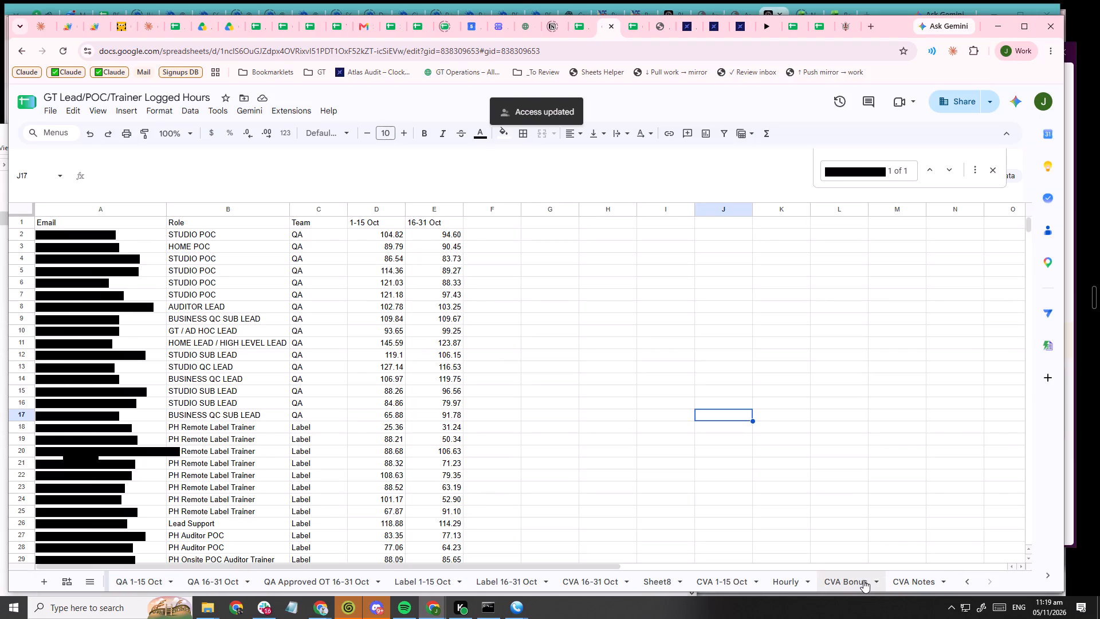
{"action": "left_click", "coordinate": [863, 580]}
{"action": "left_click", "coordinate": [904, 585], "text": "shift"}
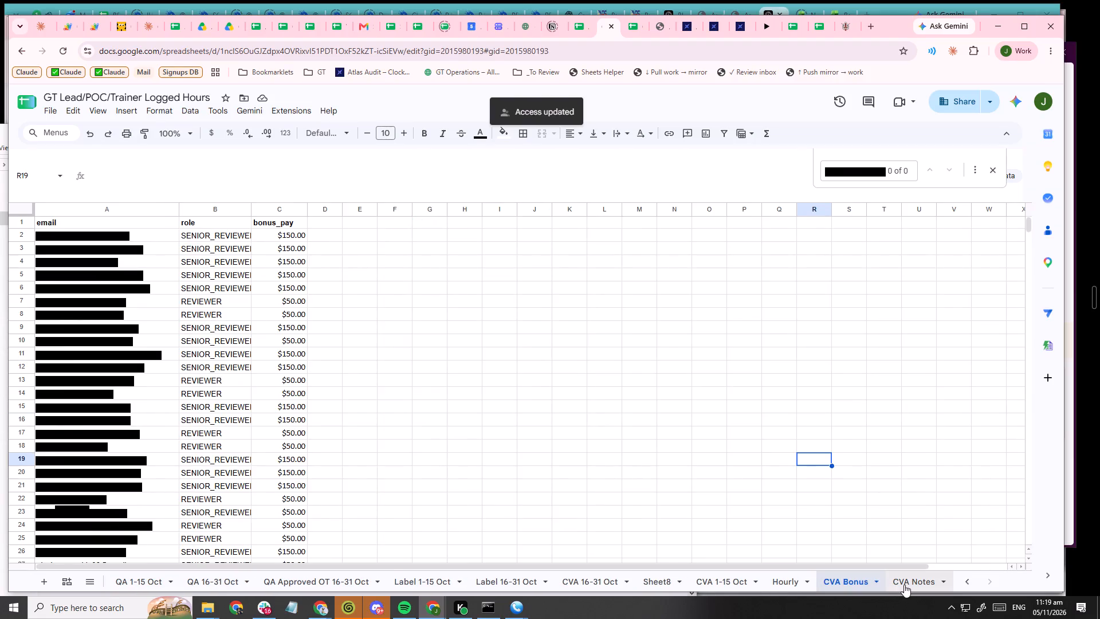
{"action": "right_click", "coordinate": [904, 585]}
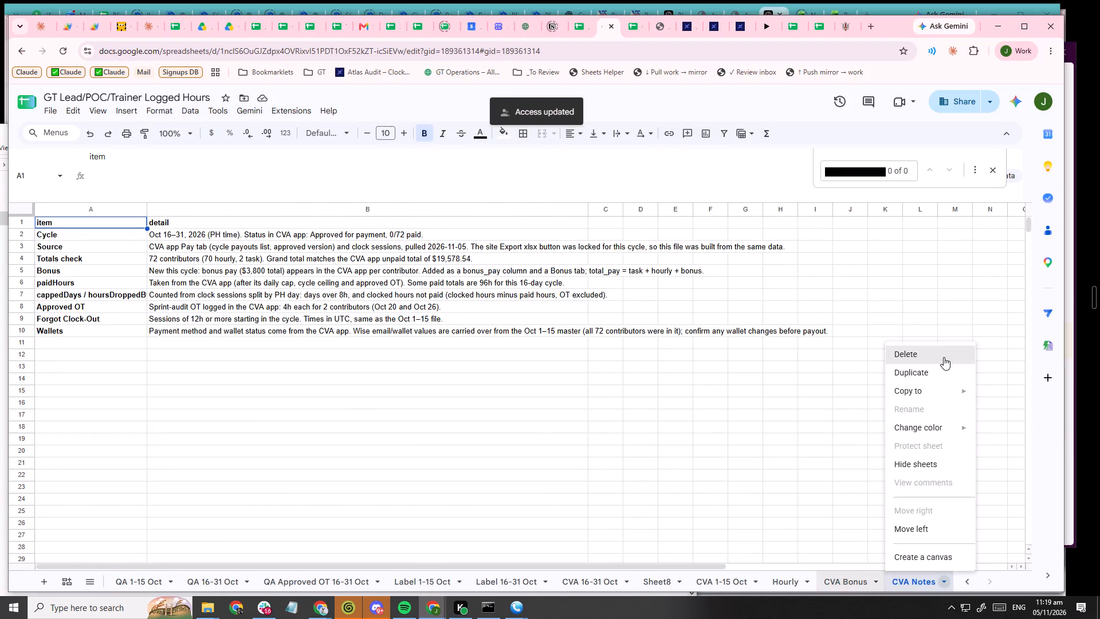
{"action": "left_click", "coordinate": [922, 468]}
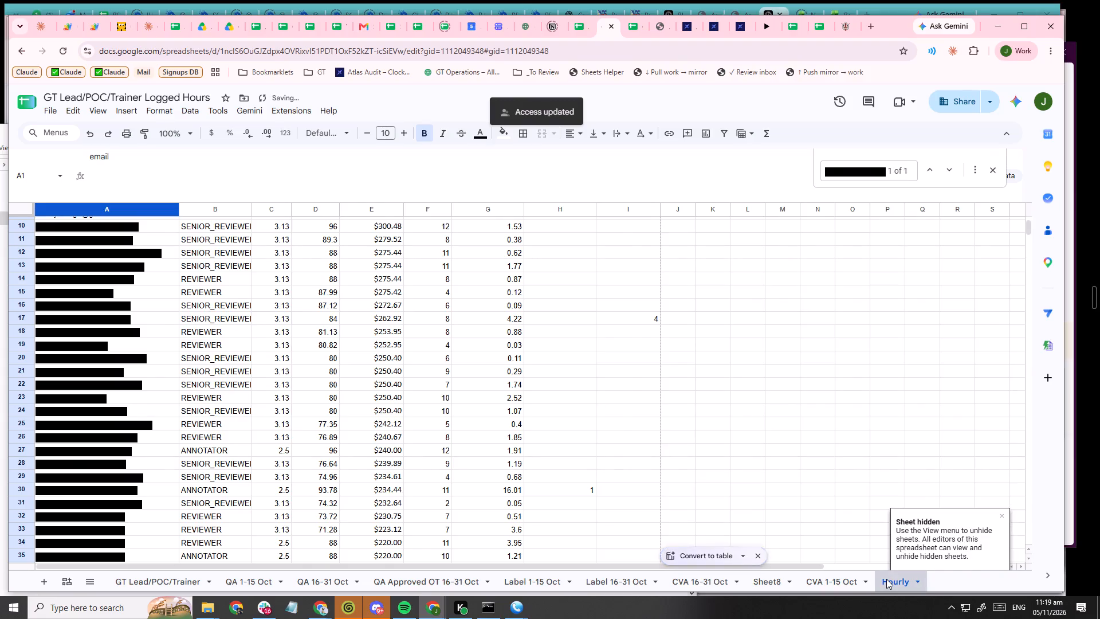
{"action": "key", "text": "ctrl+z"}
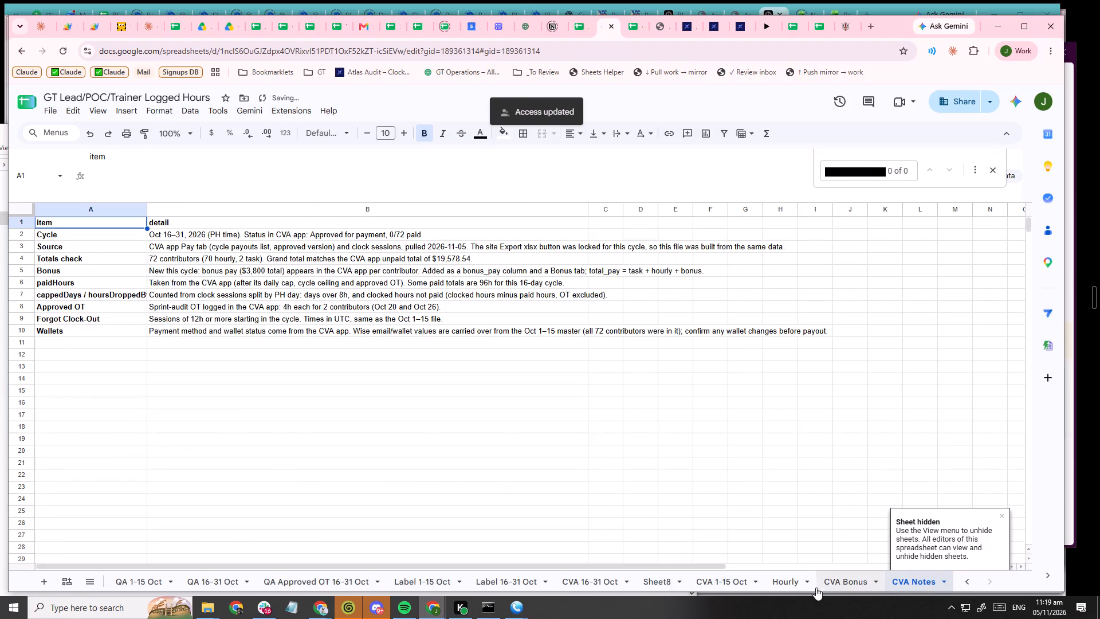
Hide the Hourly, CVA Notes and CVA Bonus sheets one by one.
{"action": "right_click", "coordinate": [793, 578]}
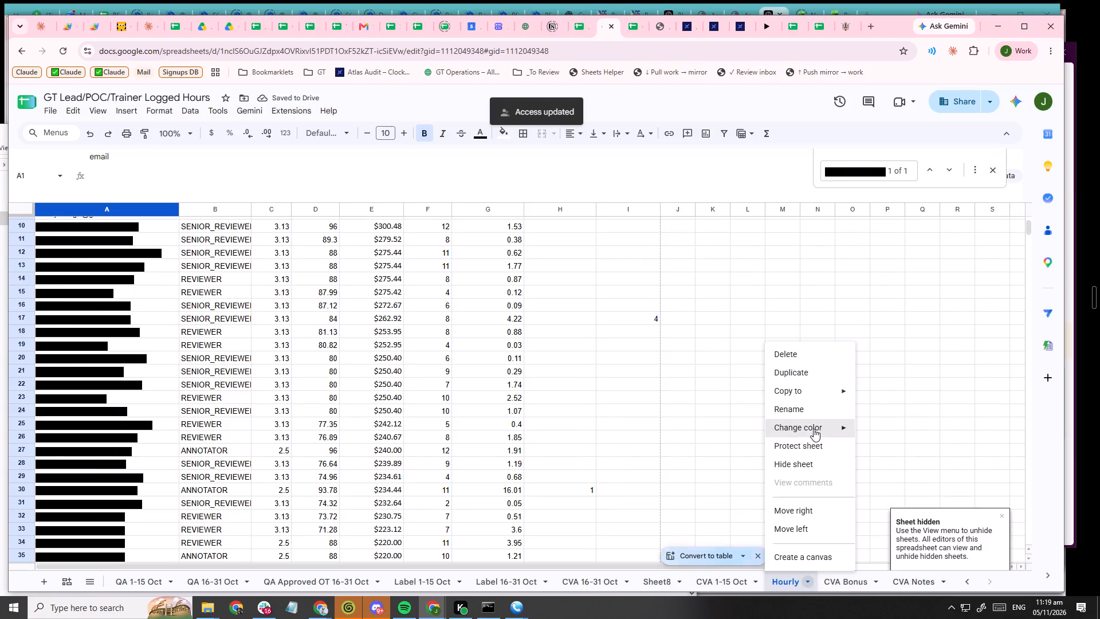
{"action": "left_click", "coordinate": [816, 465]}
{"action": "left_click", "coordinate": [899, 586]}
{"action": "right_click", "coordinate": [907, 583]}
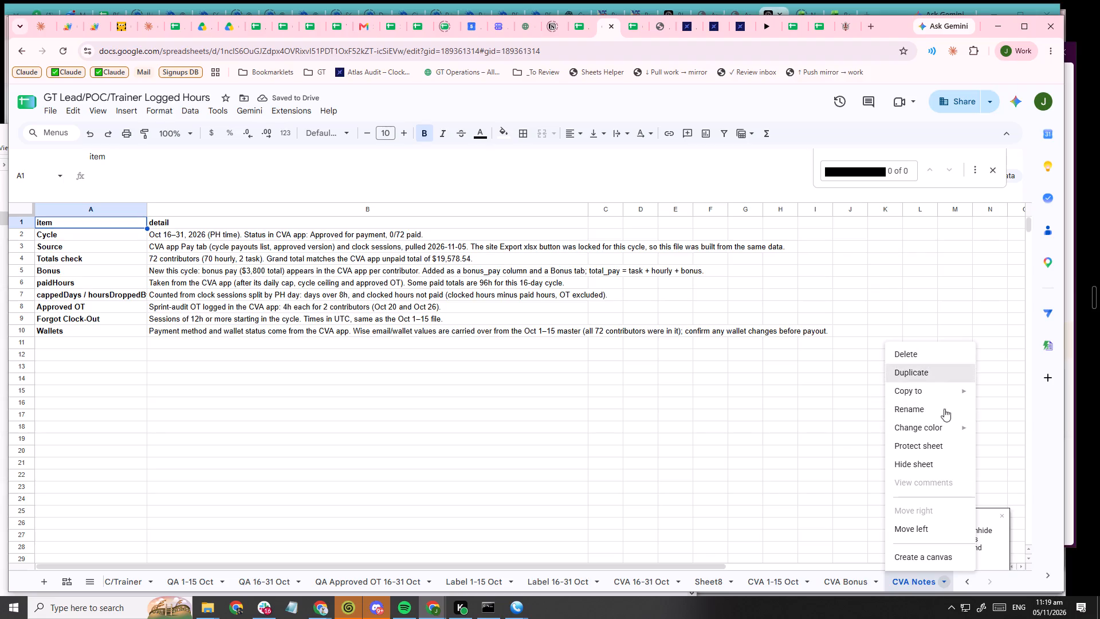
{"action": "left_click", "coordinate": [945, 461]}
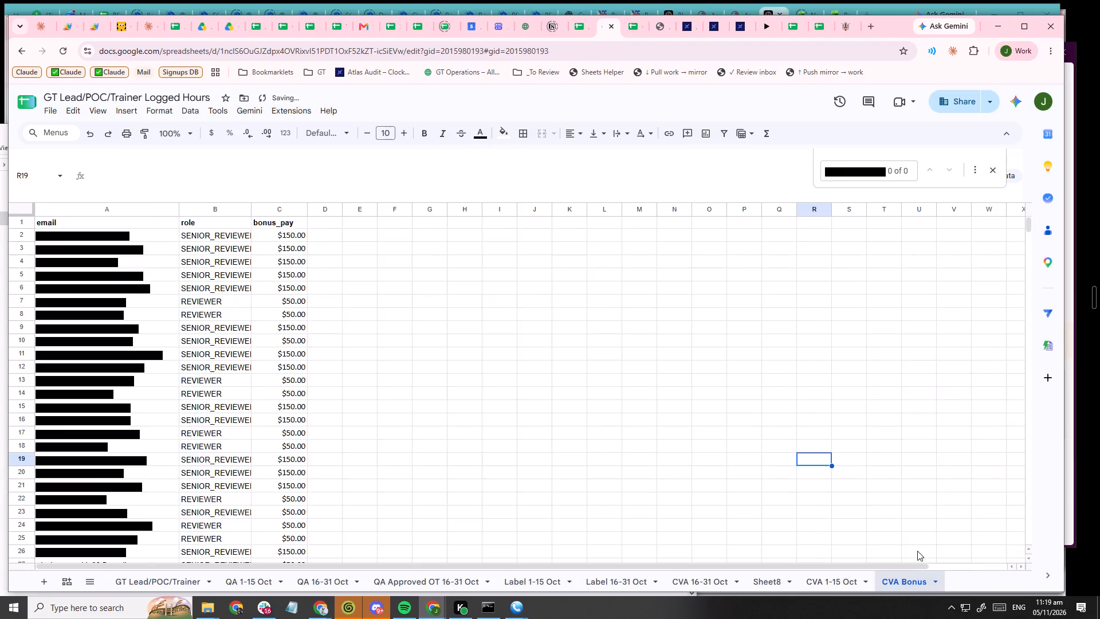
{"action": "right_click", "coordinate": [898, 575]}
{"action": "left_click", "coordinate": [924, 468]}
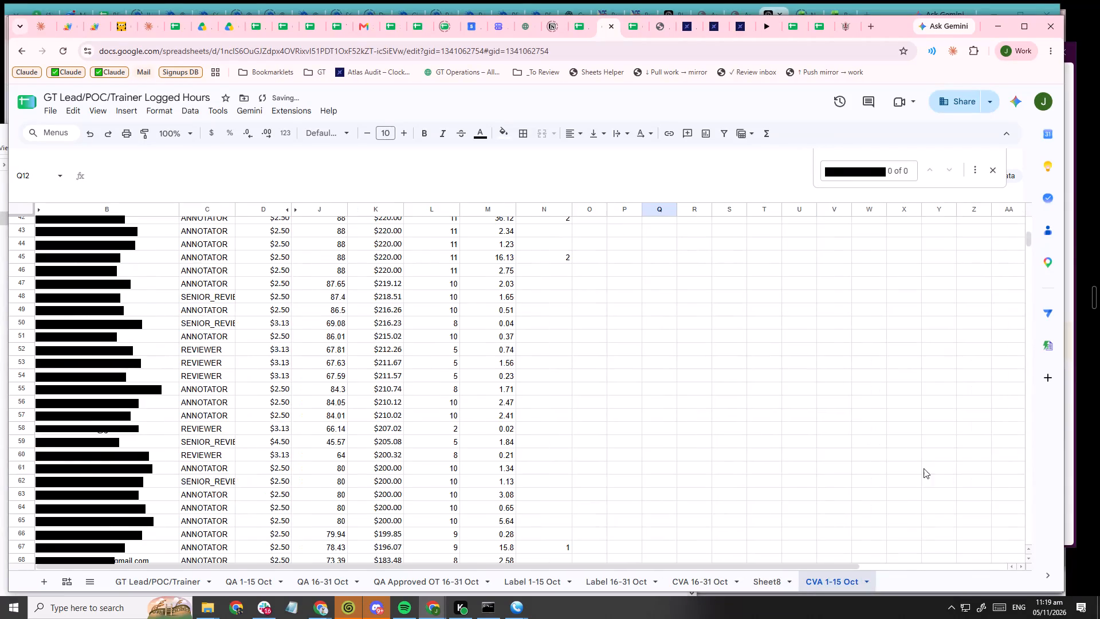
Delete the empty Sheet8 from the spreadsheet.
{"action": "left_click", "coordinate": [763, 582]}
{"action": "right_click", "coordinate": [763, 582]}
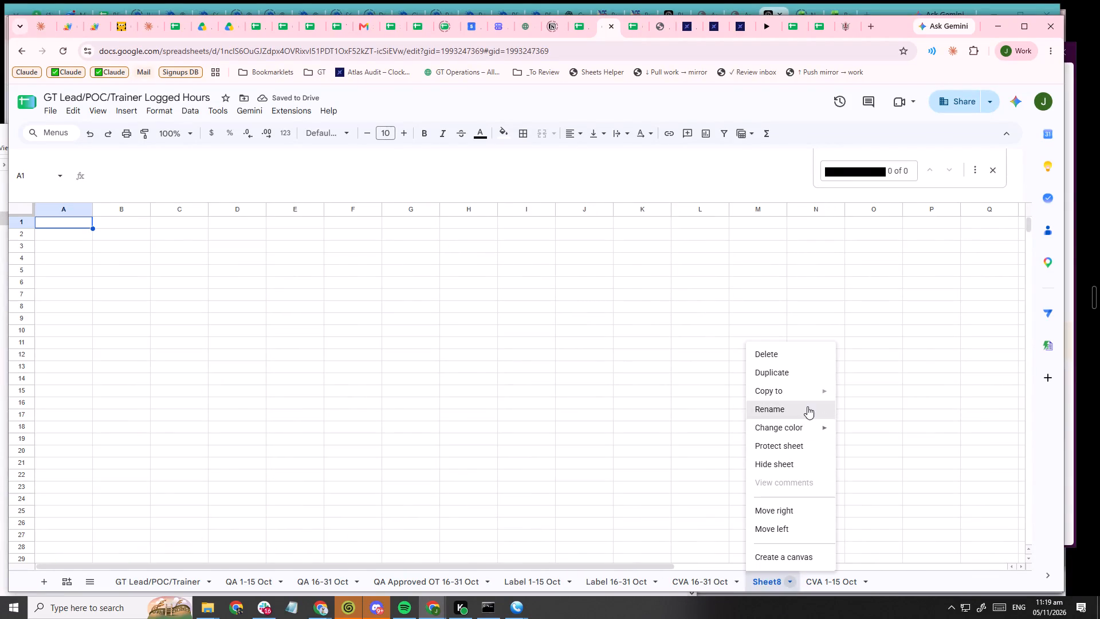
{"action": "left_click", "coordinate": [810, 350]}
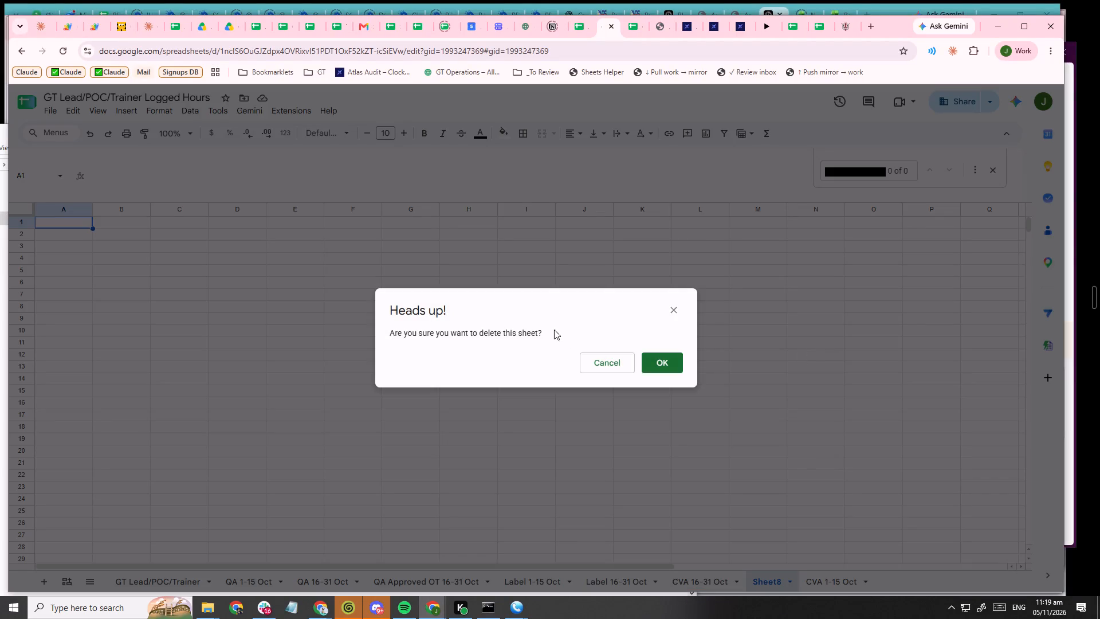
{"action": "left_click", "coordinate": [673, 362]}
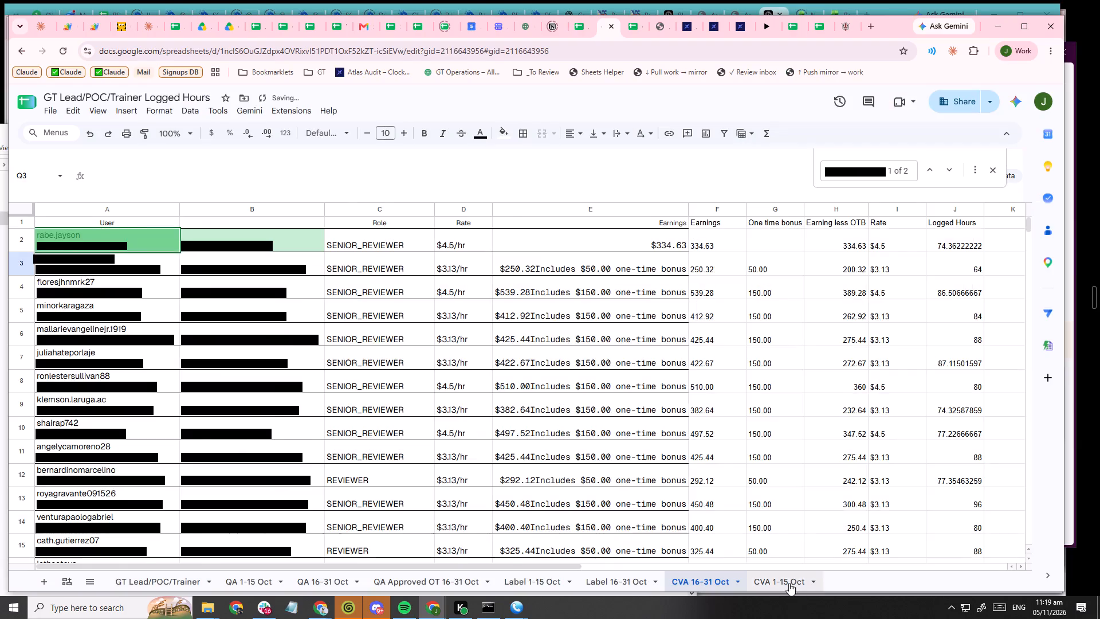
Move the CVA 1-15 Oct sheet in front of the CVA 16-31 Oct sheet.
{"action": "left_click", "coordinate": [787, 582]}
{"action": "left_click_drag", "start_coordinate": [787, 582], "coordinate": [717, 579]}
{"action": "left_click", "coordinate": [840, 578]}
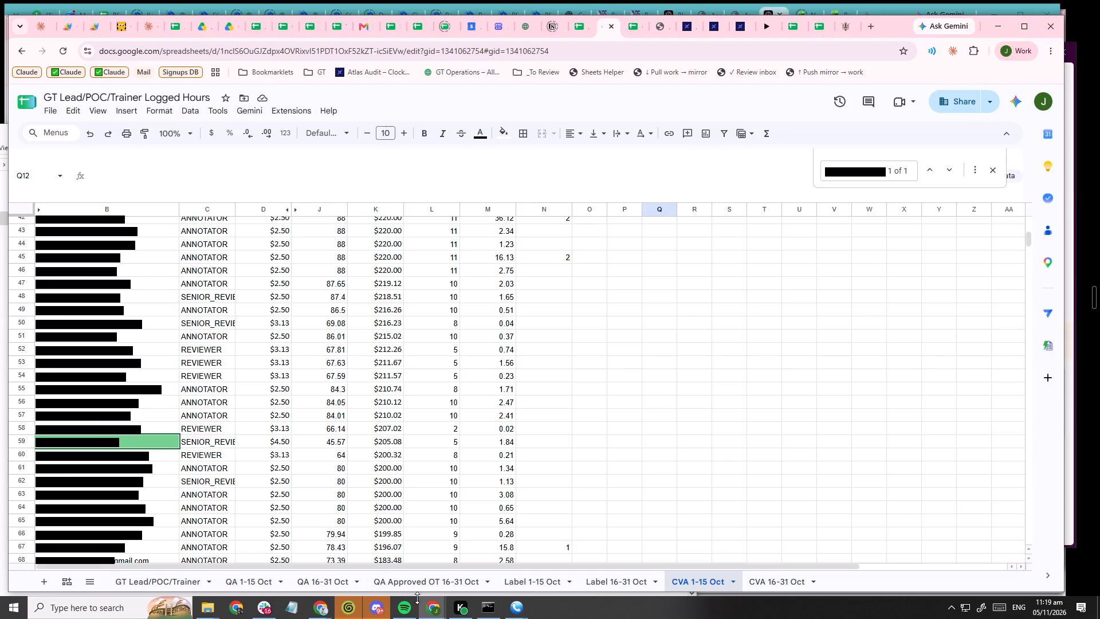
Hide the QA Approved OT 16-31 Oct sheet.
{"action": "left_click", "coordinate": [442, 586]}
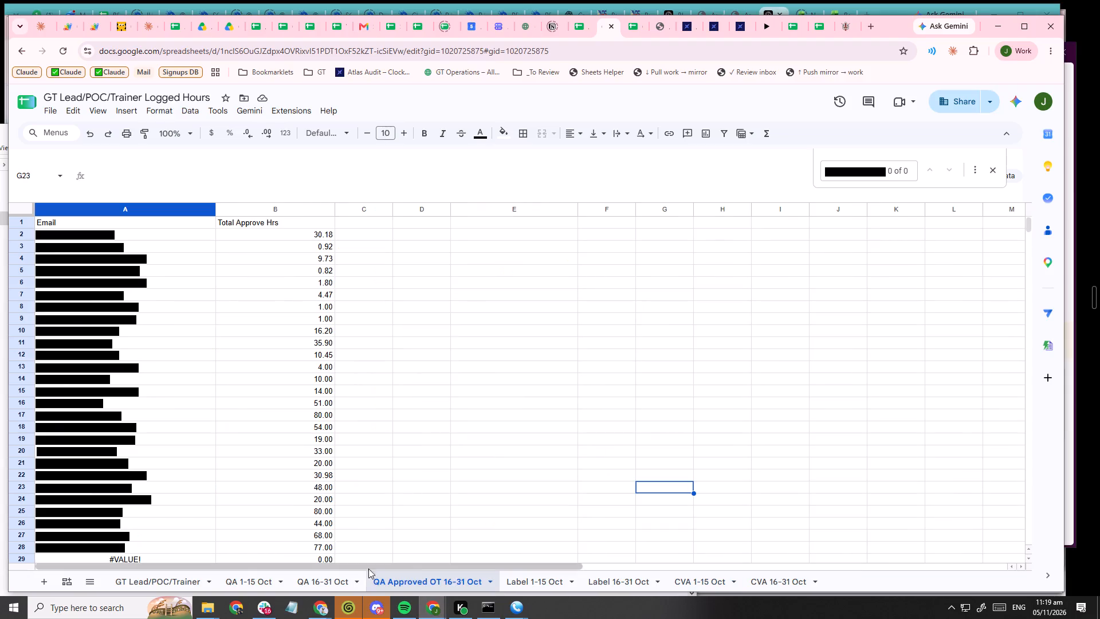
{"action": "right_click", "coordinate": [383, 578]}
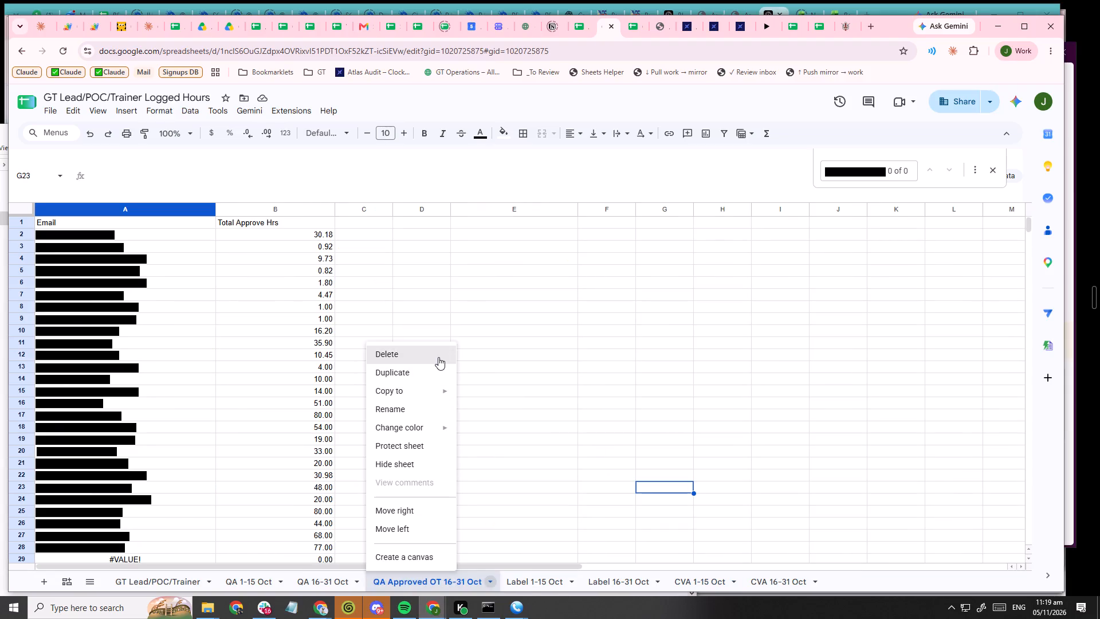
{"action": "left_click", "coordinate": [417, 464]}
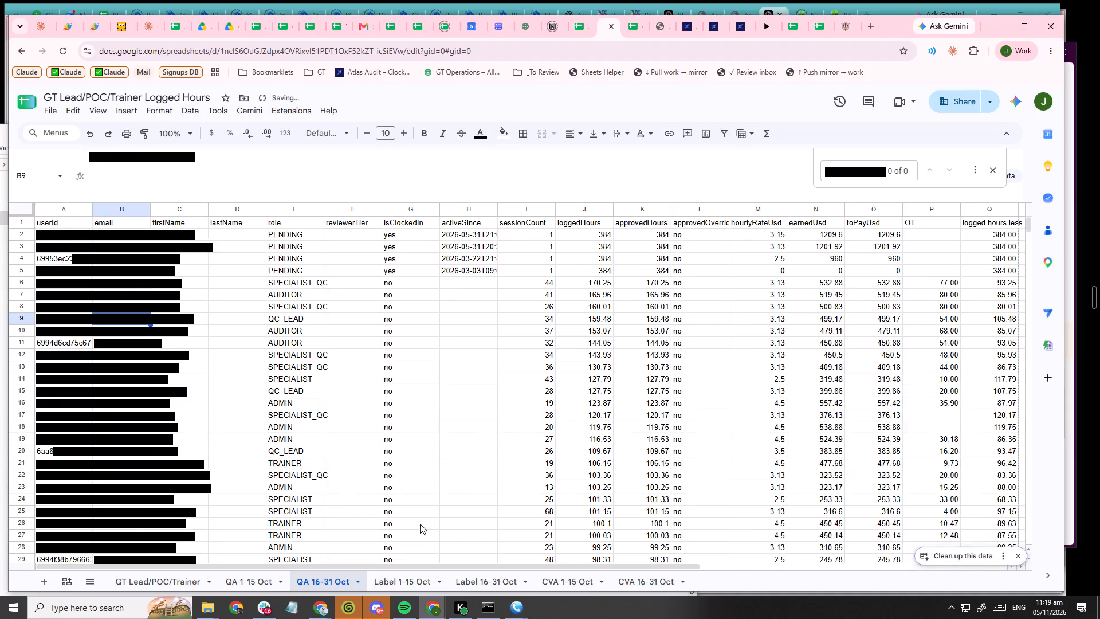
Examine the OT and logged hours less OT columns in QA 16-31 Oct and compare the column layout with QA 1-15 Oct.
{"action": "scroll", "coordinate": [571, 347], "scroll_direction": "down", "scroll_amount": 7, "text": "shift"}
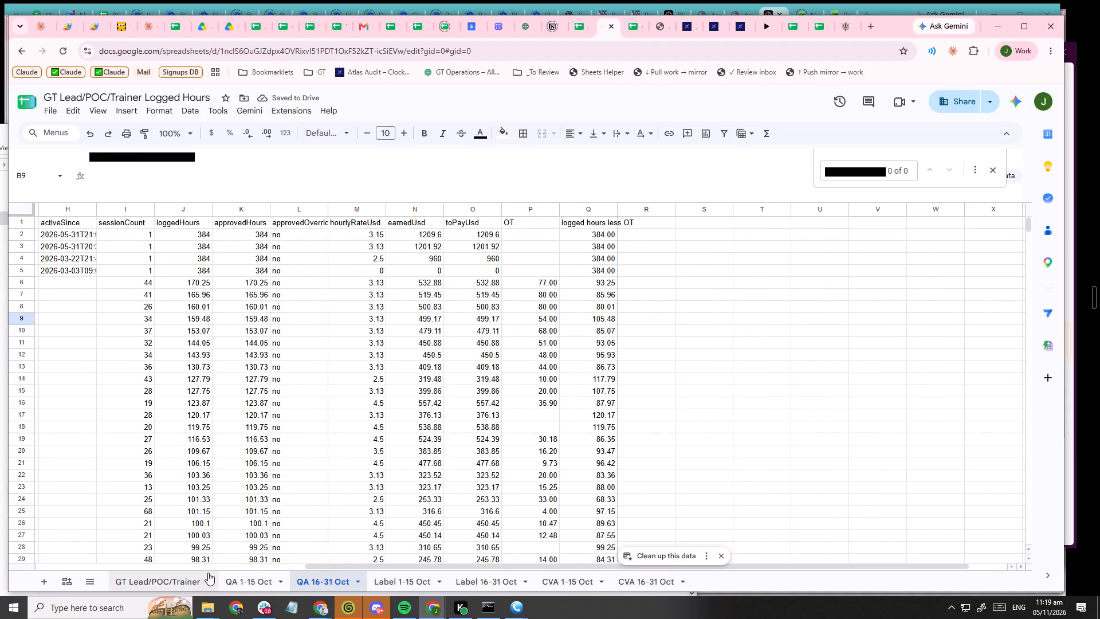
{"action": "left_click", "coordinate": [260, 585]}
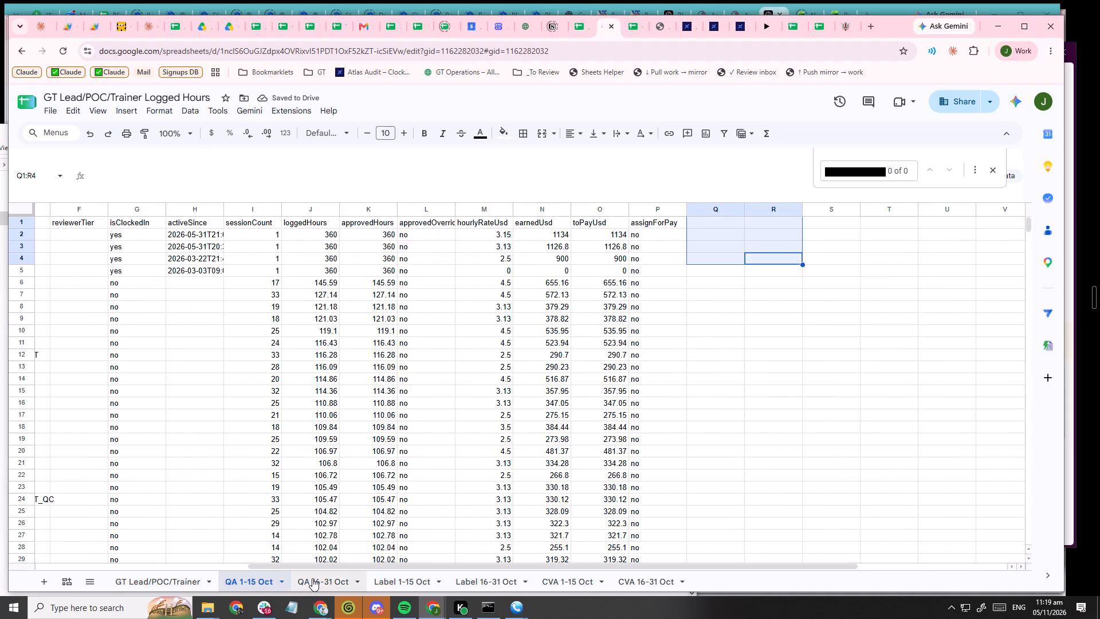
{"action": "left_click", "coordinate": [325, 580]}
{"action": "scroll", "coordinate": [650, 372], "scroll_direction": "down", "scroll_amount": 5}
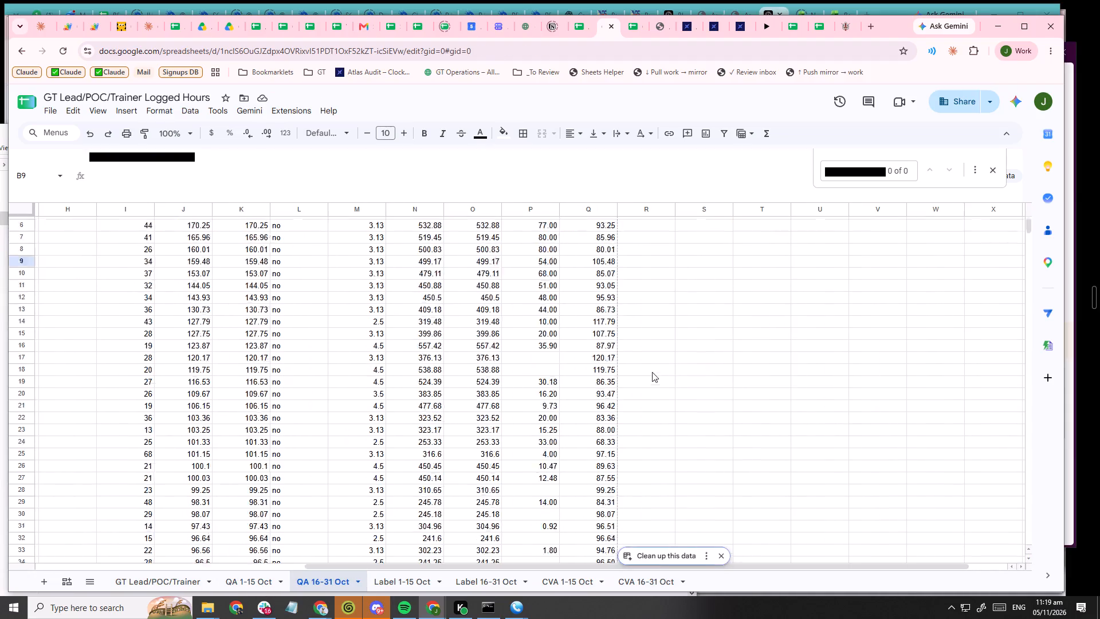
{"action": "scroll", "coordinate": [806, 415], "scroll_direction": "down", "scroll_amount": 12}
{"action": "scroll", "coordinate": [749, 449], "scroll_direction": "down", "scroll_amount": 20}
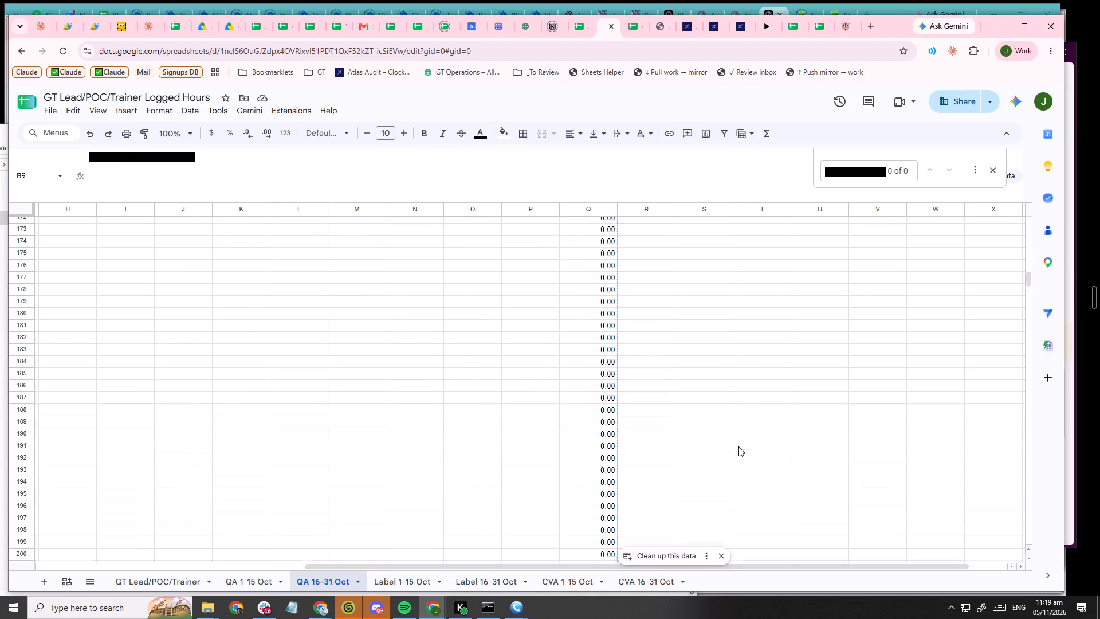
{"action": "scroll", "coordinate": [734, 446], "scroll_direction": "up", "scroll_amount": 20}
{"action": "scroll", "coordinate": [734, 446], "scroll_direction": "up", "scroll_amount": 20}
{"action": "scroll", "coordinate": [734, 446], "scroll_direction": "up", "scroll_amount": 6}
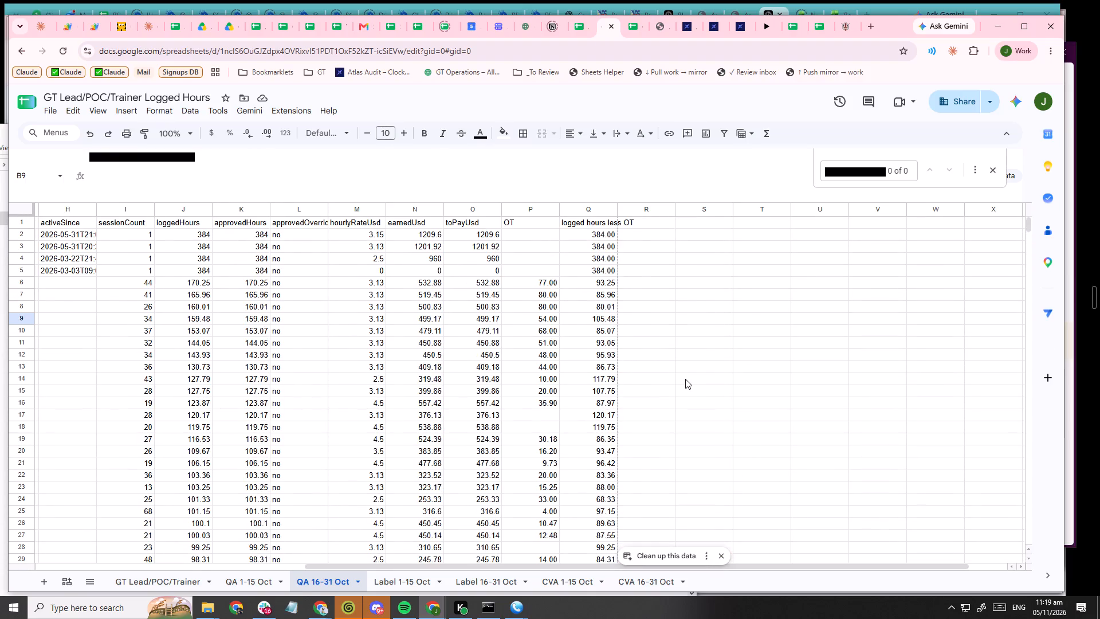
{"action": "scroll", "coordinate": [685, 379], "scroll_direction": "up", "scroll_amount": 6}
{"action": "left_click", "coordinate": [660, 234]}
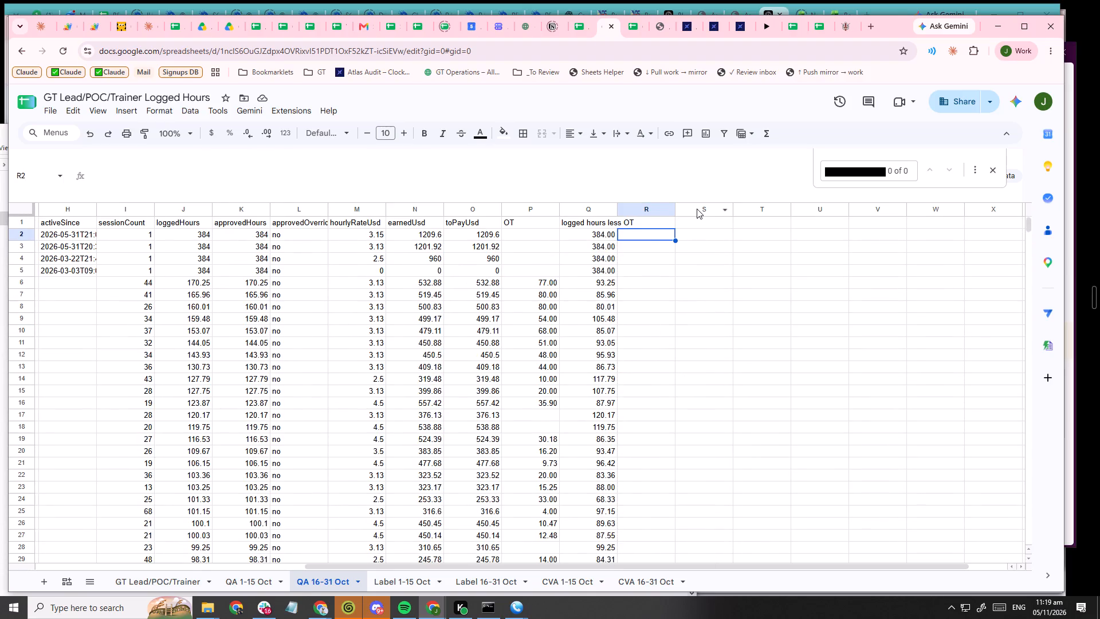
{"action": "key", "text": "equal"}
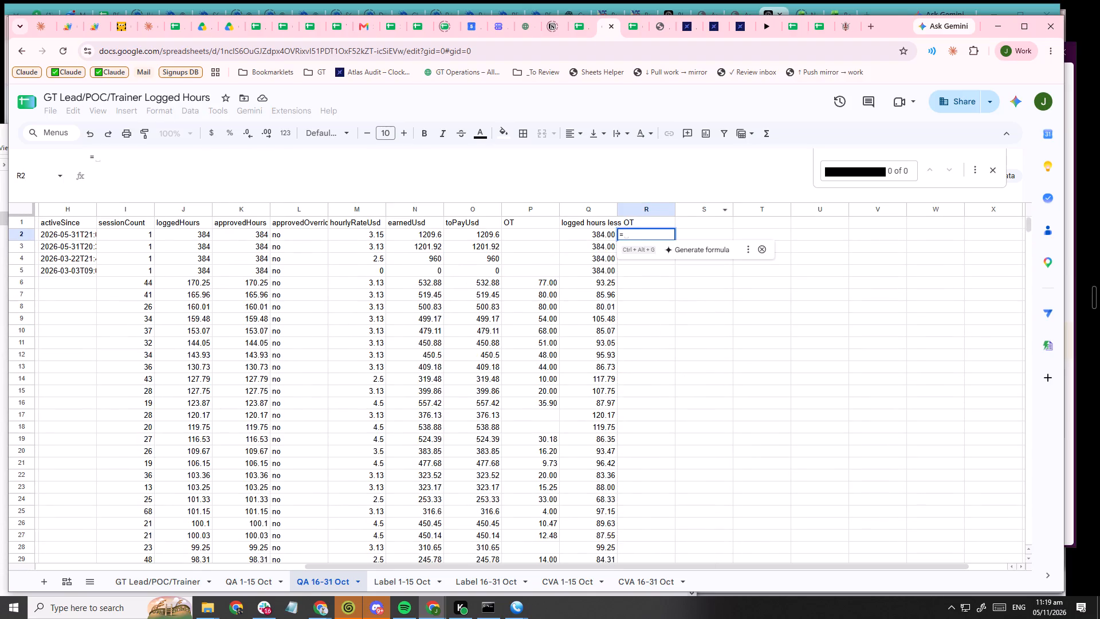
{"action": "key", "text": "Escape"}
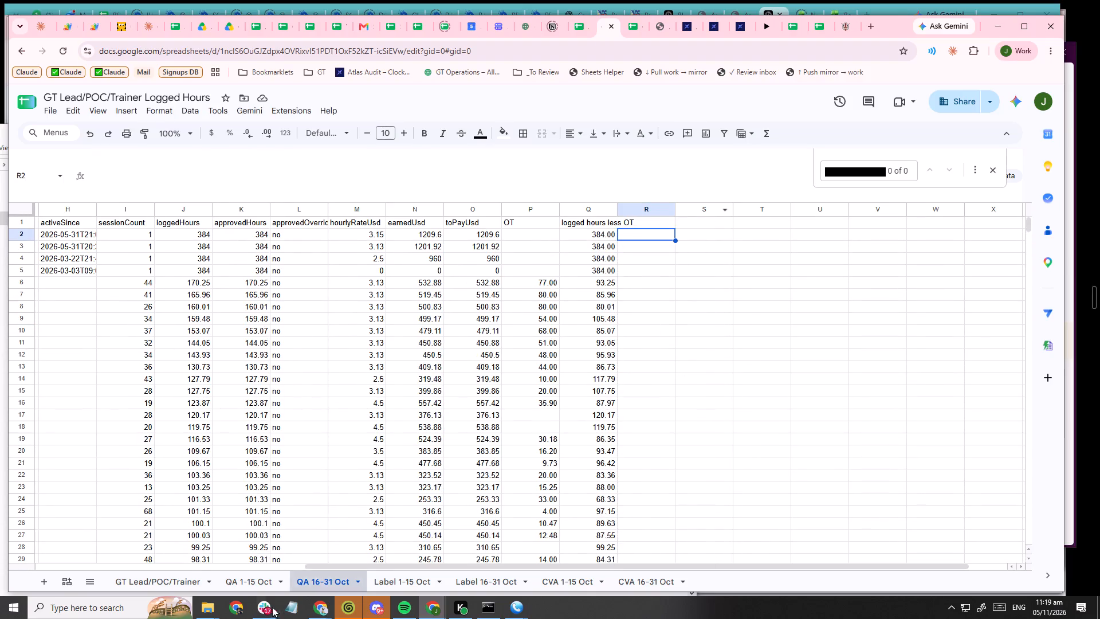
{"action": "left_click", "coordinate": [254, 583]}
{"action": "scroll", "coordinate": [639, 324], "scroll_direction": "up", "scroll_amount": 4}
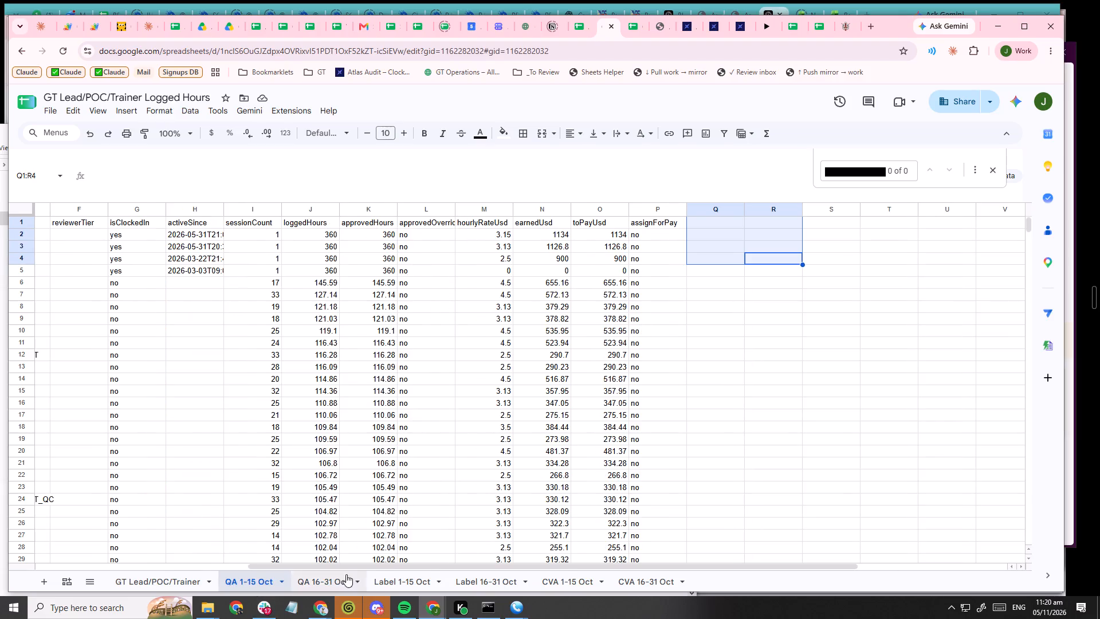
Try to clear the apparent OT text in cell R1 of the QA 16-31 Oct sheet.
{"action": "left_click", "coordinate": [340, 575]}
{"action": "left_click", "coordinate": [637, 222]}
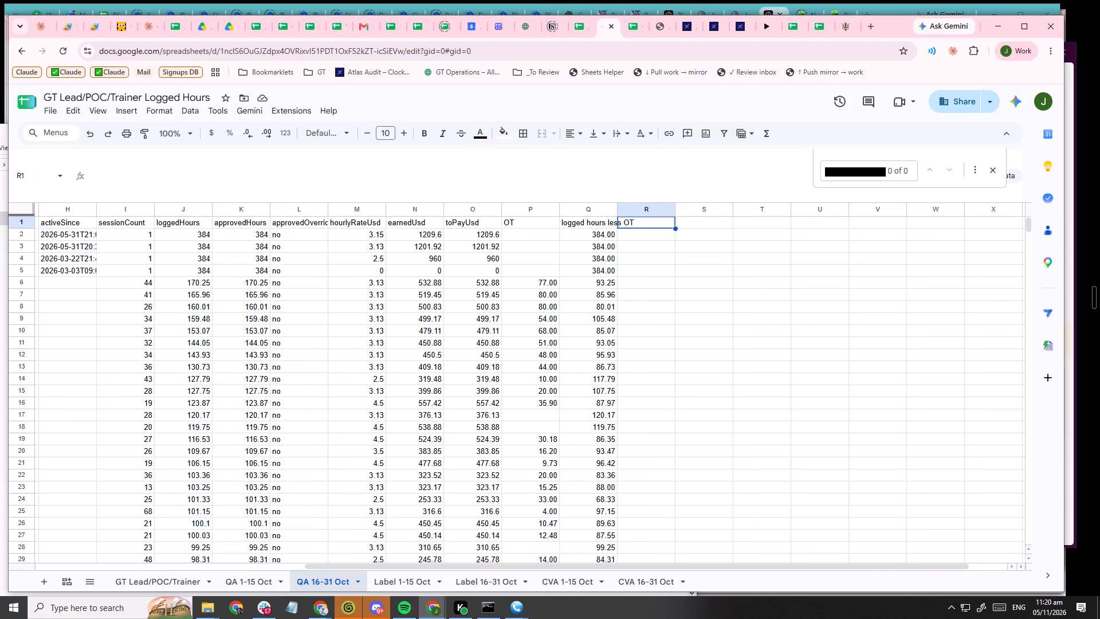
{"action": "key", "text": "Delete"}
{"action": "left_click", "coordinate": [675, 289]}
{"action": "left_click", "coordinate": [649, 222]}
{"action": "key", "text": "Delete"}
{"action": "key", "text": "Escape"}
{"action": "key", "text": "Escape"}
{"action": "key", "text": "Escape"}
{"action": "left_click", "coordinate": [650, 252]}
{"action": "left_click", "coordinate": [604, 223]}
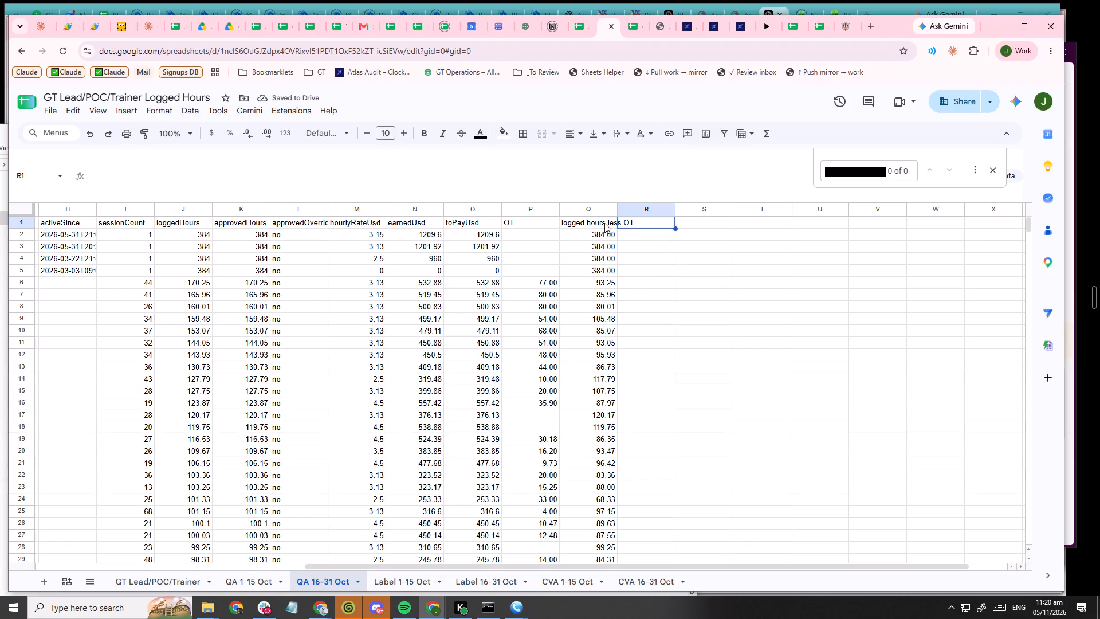
Examine the rightmost columns of QA 16-31 Oct and compare them with those of QA 1-15 Oct.
{"action": "scroll", "coordinate": [649, 277], "scroll_direction": "down", "scroll_amount": 5}
{"action": "scroll", "coordinate": [650, 280], "scroll_direction": "up", "scroll_amount": 6}
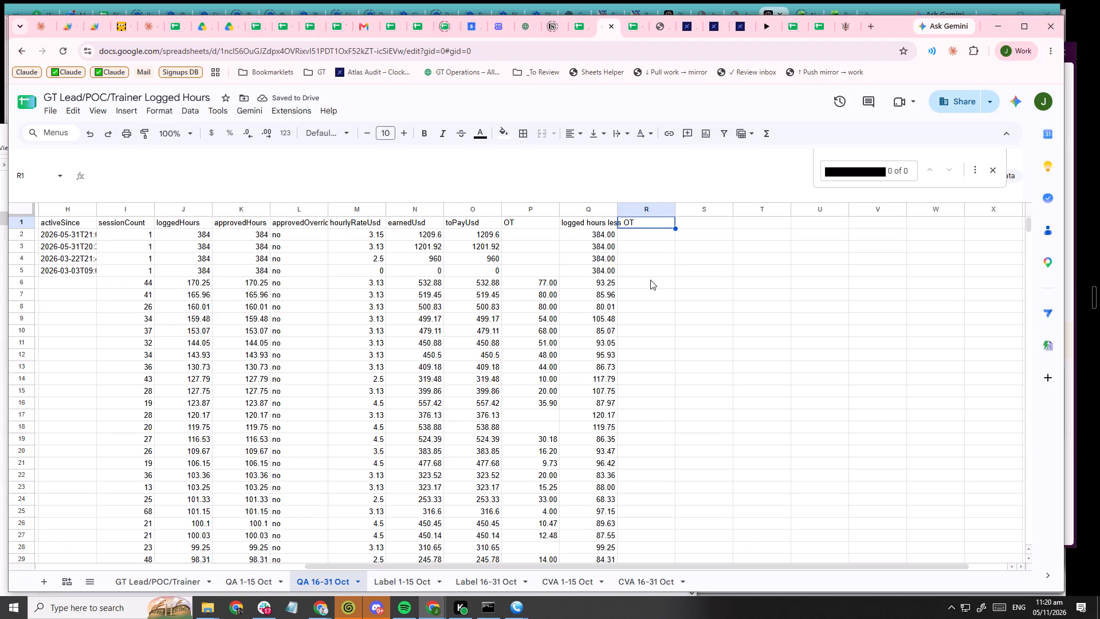
{"action": "left_click", "coordinate": [650, 280]}
{"action": "scroll", "coordinate": [665, 331], "scroll_direction": "down", "scroll_amount": 4}
{"action": "scroll", "coordinate": [665, 332], "scroll_direction": "up", "scroll_amount": 7}
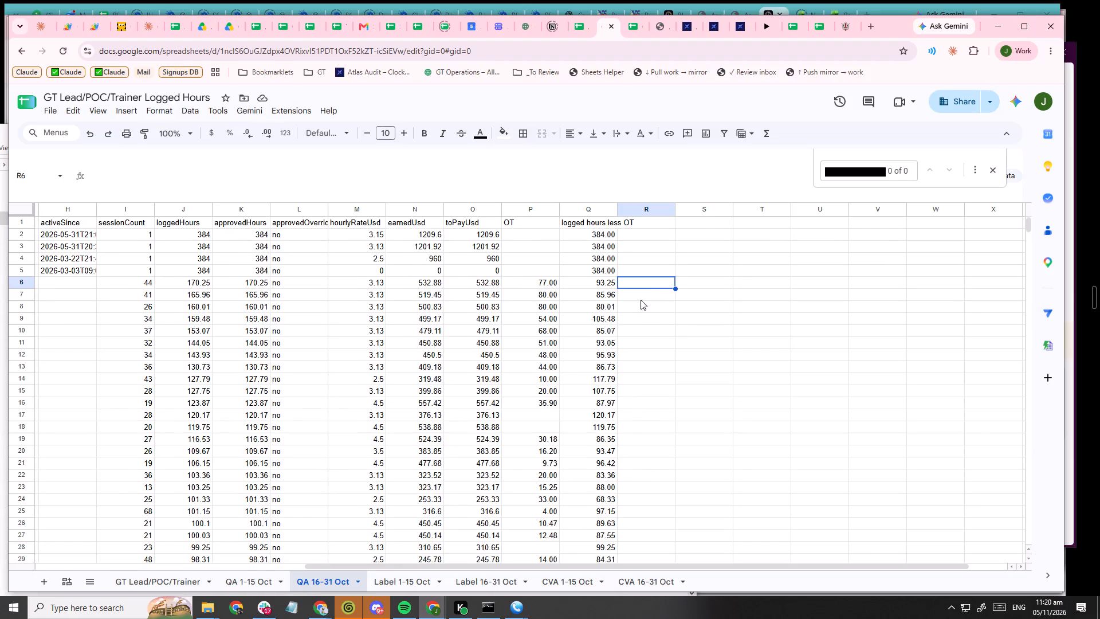
{"action": "scroll", "coordinate": [641, 300], "scroll_direction": "up", "scroll_amount": 5}
{"action": "scroll", "coordinate": [650, 378], "scroll_direction": "down", "scroll_amount": 7}
{"action": "scroll", "coordinate": [654, 404], "scroll_direction": "up", "scroll_amount": 17}
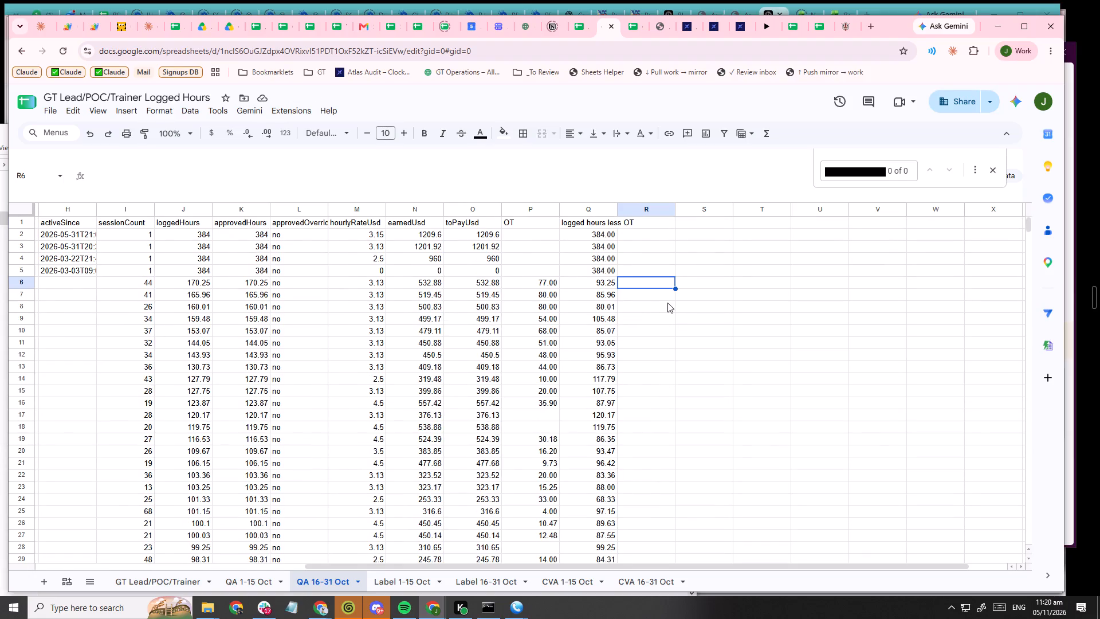
{"action": "left_click", "coordinate": [252, 585]}
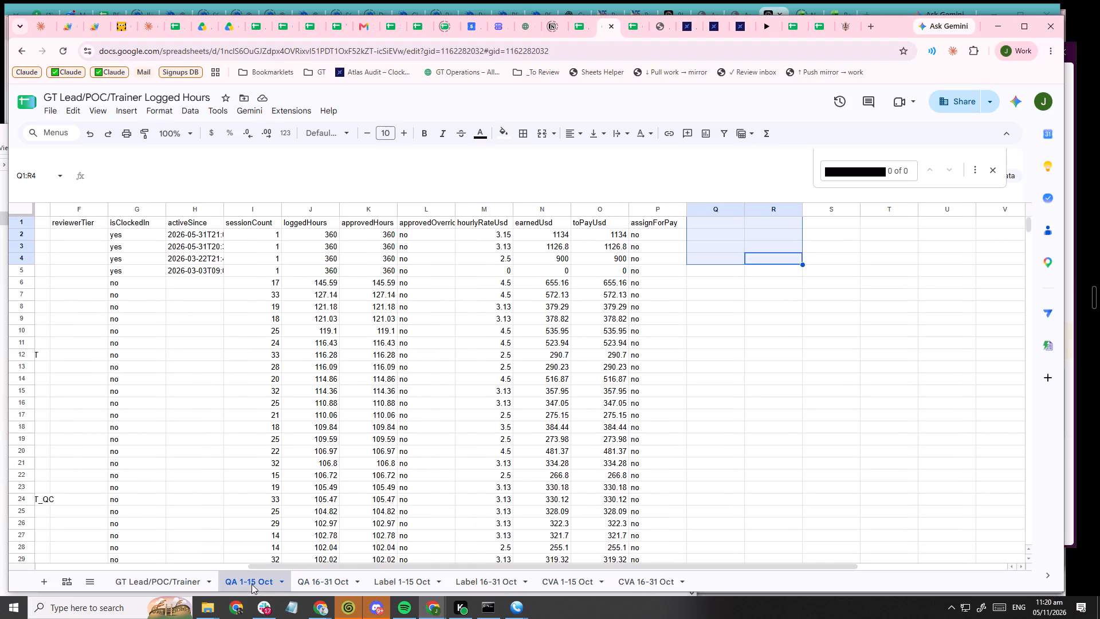
{"action": "left_click", "coordinate": [322, 577]}
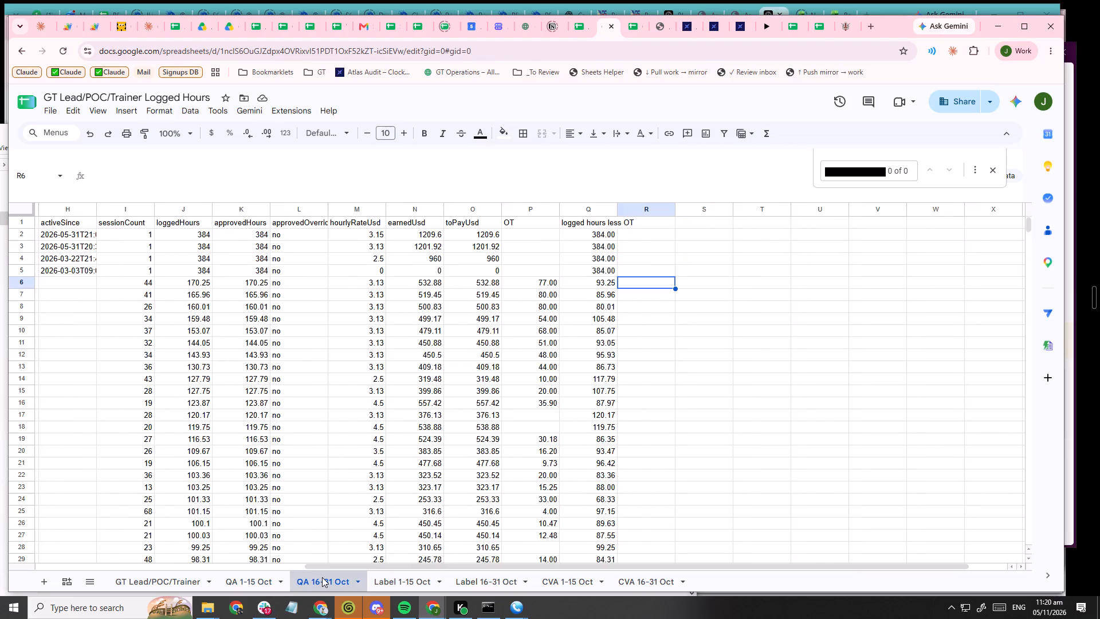
Delete the assignForPay column from the QA 1-15 Oct sheet.
{"action": "left_click", "coordinate": [255, 579]}
{"action": "right_click", "coordinate": [645, 213]}
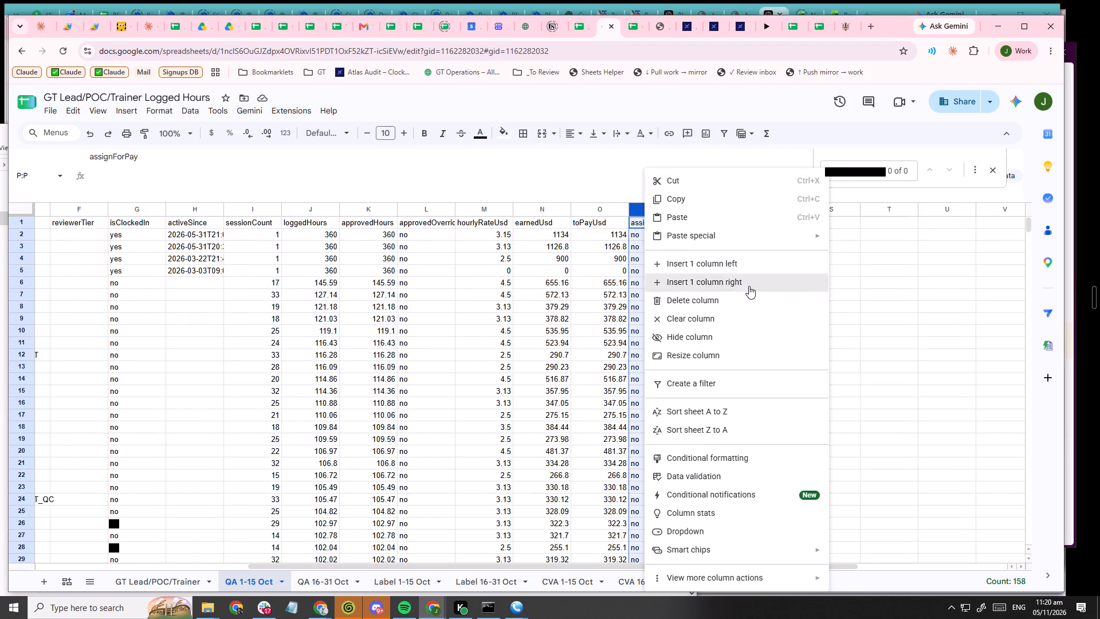
{"action": "left_click", "coordinate": [745, 299]}
{"action": "left_click", "coordinate": [760, 374]}
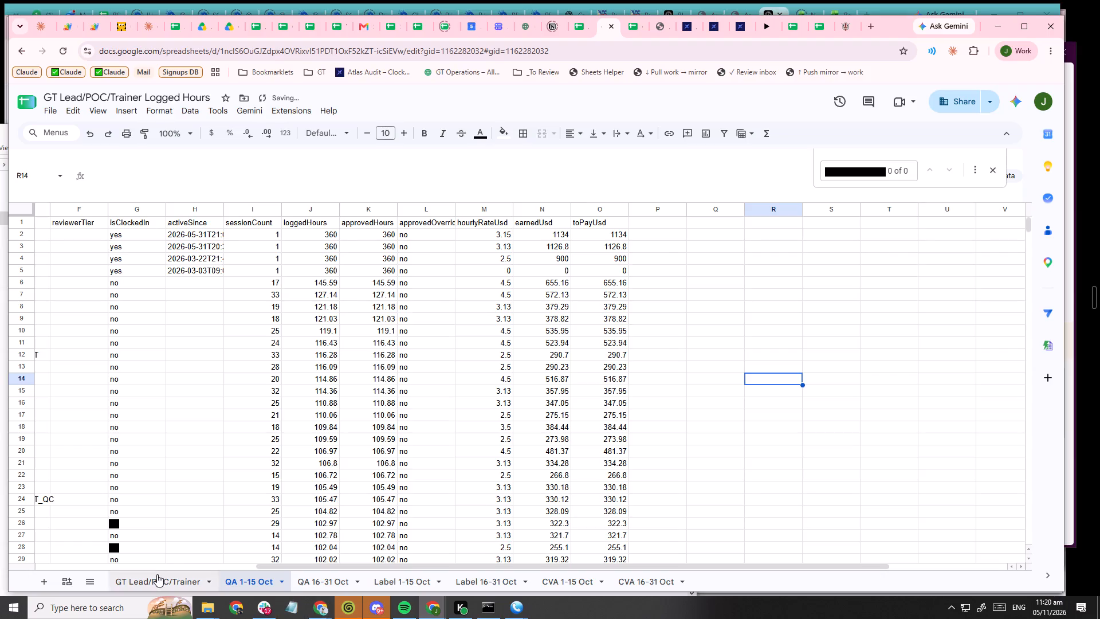
Return to the GT Lead/POC/Trainer summary sheet and select the spreadsheet's web address.
{"action": "left_click", "coordinate": [172, 586]}
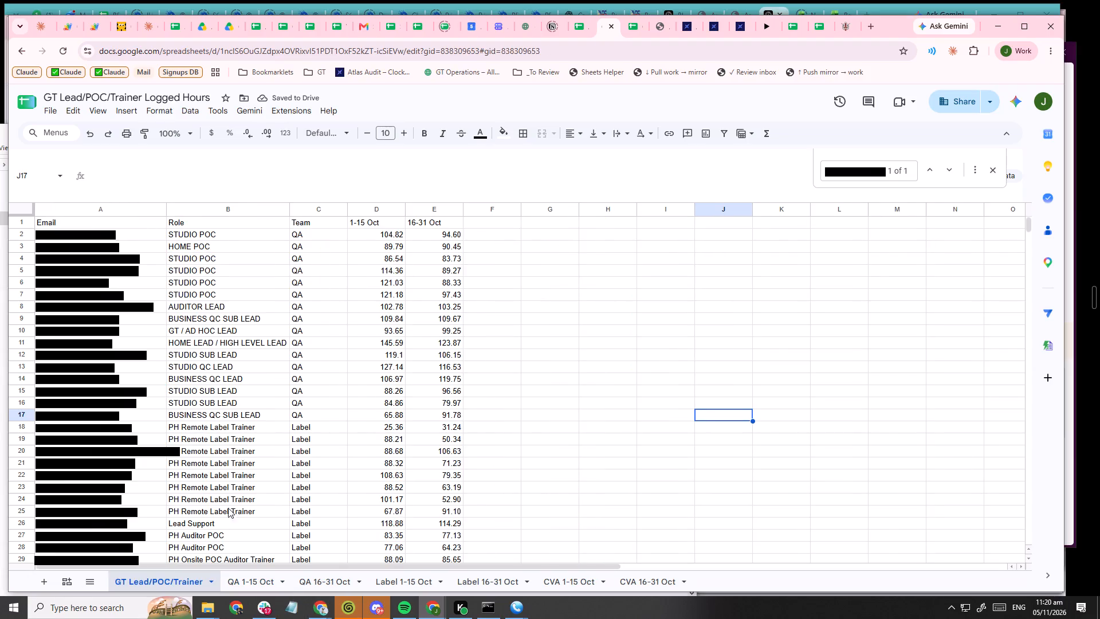
{"action": "scroll", "coordinate": [638, 33], "scroll_direction": "down", "scroll_amount": 8}
{"action": "scroll", "coordinate": [537, 269], "scroll_direction": "down", "scroll_amount": 6}
{"action": "scroll", "coordinate": [495, 500], "scroll_direction": "up", "scroll_amount": 11}
{"action": "left_click", "coordinate": [397, 54]}
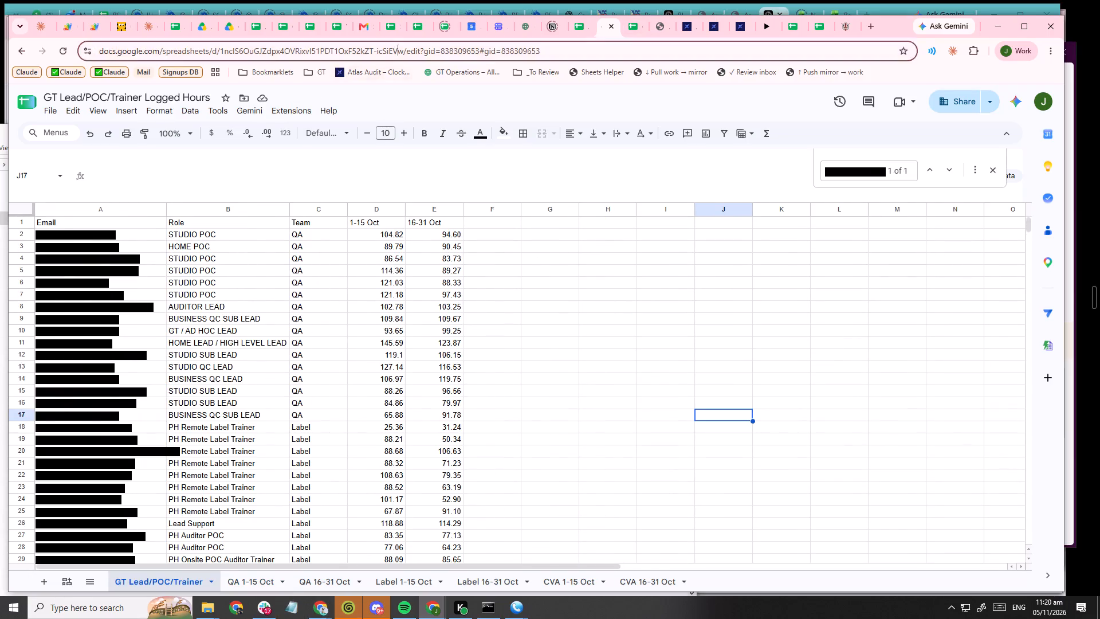
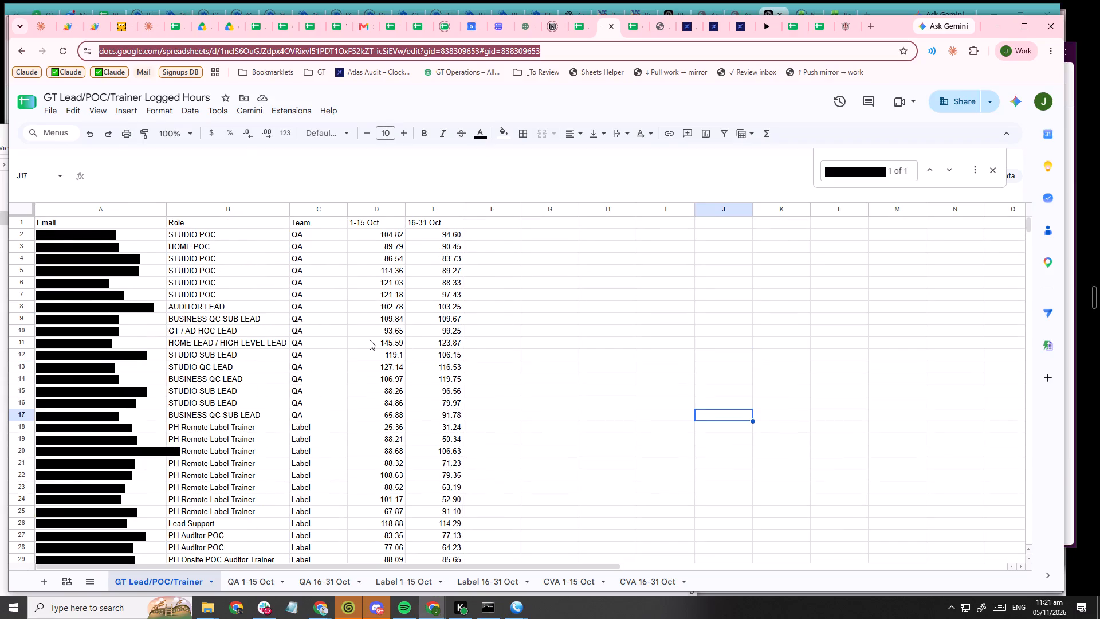
Delete row 37, the last Data Annotation Specialist entry, from the GT Lead/POC/Trainer sheet.
{"action": "scroll", "coordinate": [348, 340], "scroll_direction": "down", "scroll_amount": 3}
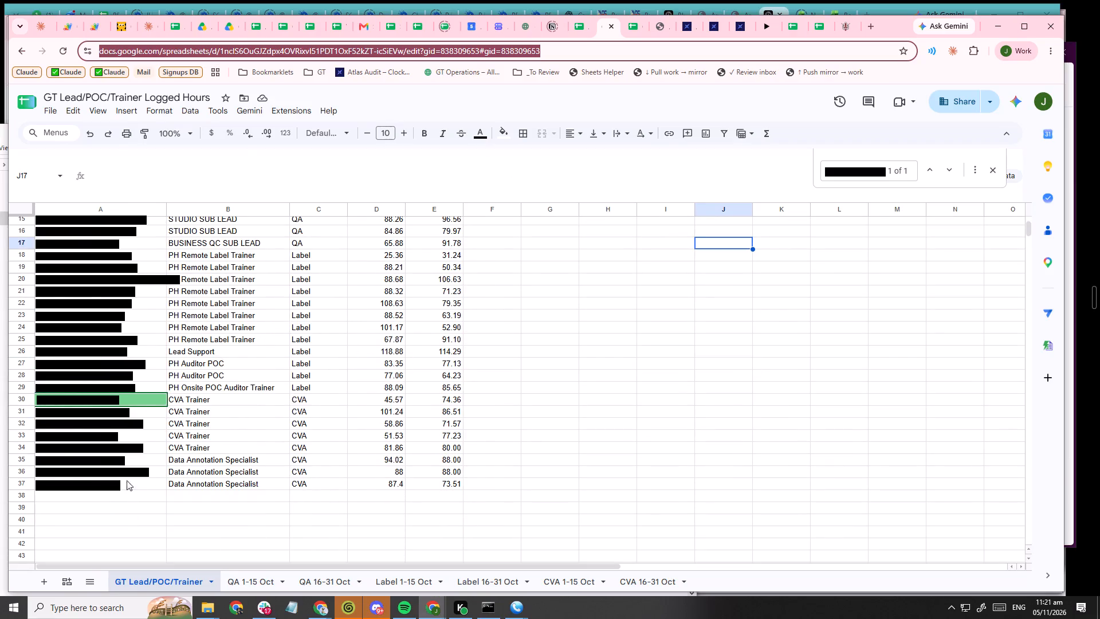
{"action": "left_click", "coordinate": [25, 487]}
{"action": "right_click", "coordinate": [25, 487]}
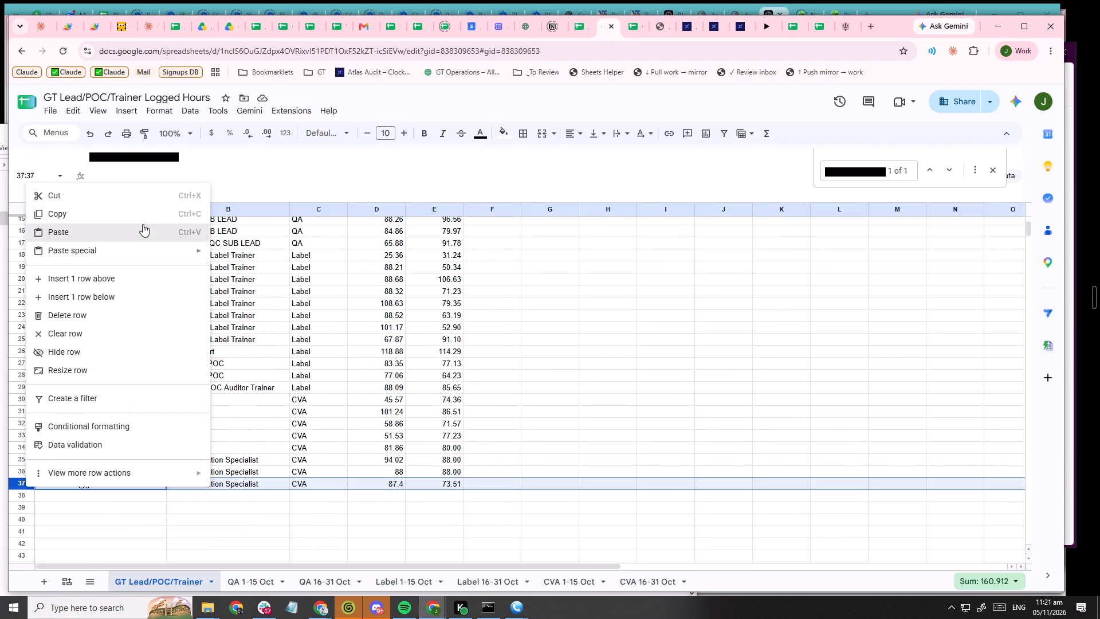
{"action": "left_click", "coordinate": [114, 319]}
{"action": "left_click", "coordinate": [192, 522]}
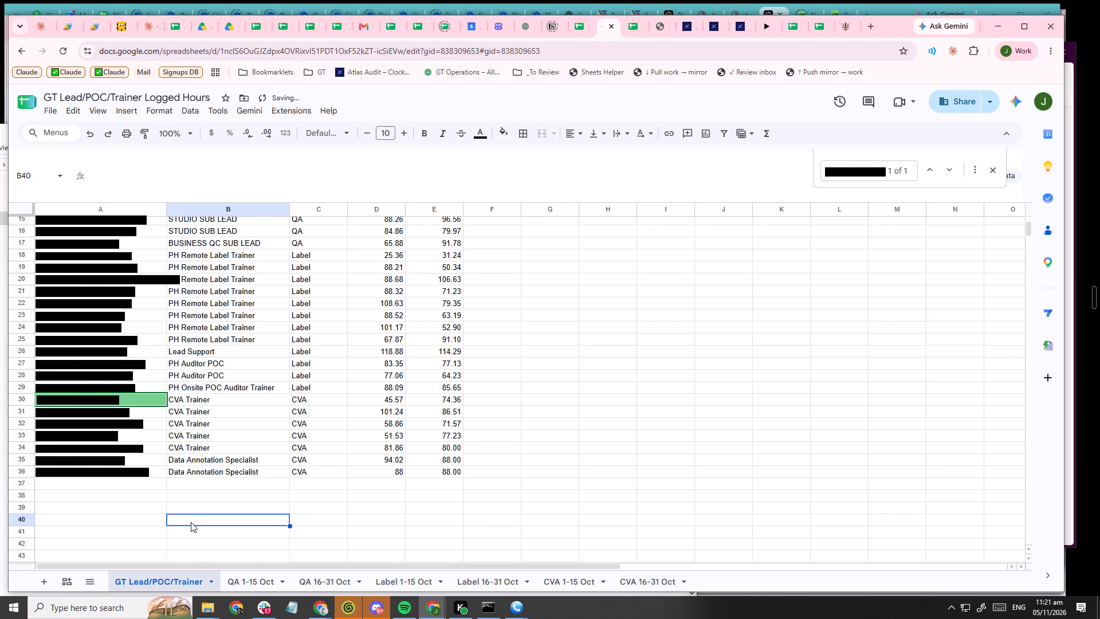
Review the remaining rows of the GT Lead/POC/Trainer sheet, from the CVA entries back up to the header.
{"action": "scroll", "coordinate": [199, 515], "scroll_direction": "up", "scroll_amount": 10}
{"action": "scroll", "coordinate": [276, 387], "scroll_direction": "down", "scroll_amount": 7}
{"action": "scroll", "coordinate": [277, 389], "scroll_direction": "up", "scroll_amount": 7}
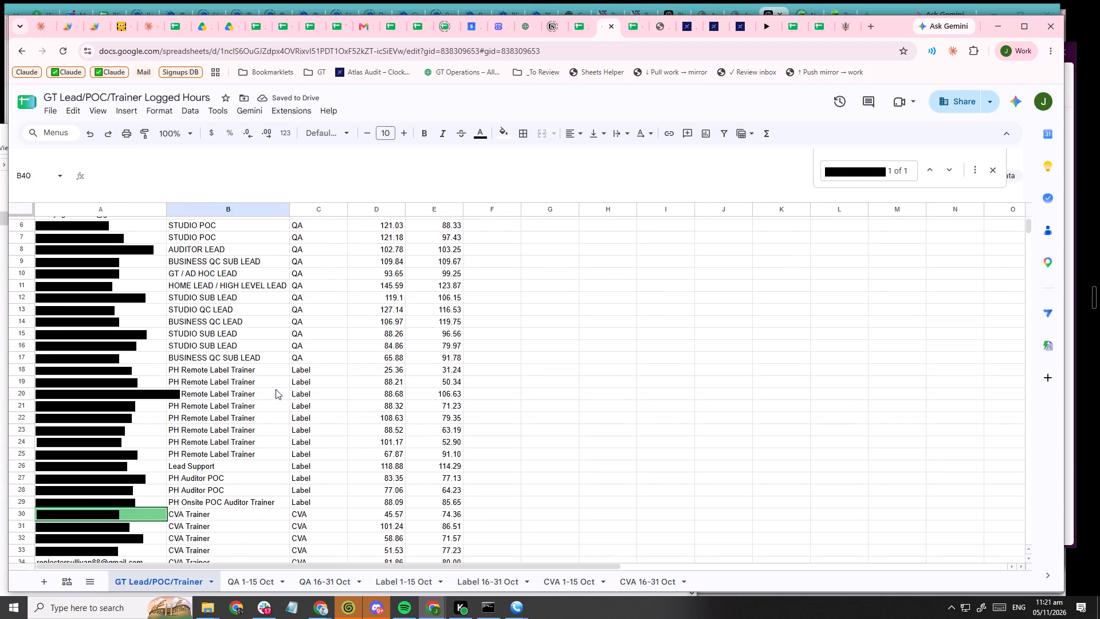
{"action": "scroll", "coordinate": [276, 389], "scroll_direction": "up", "scroll_amount": 6}
{"action": "scroll", "coordinate": [329, 383], "scroll_direction": "down", "scroll_amount": 5}
{"action": "scroll", "coordinate": [326, 383], "scroll_direction": "up", "scroll_amount": 6}
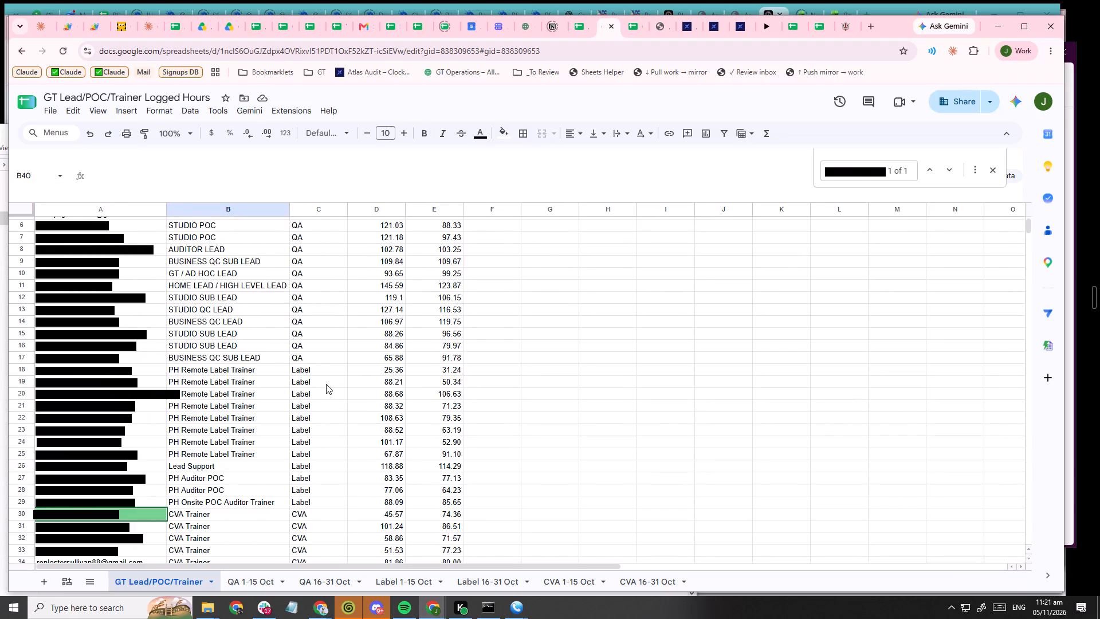
{"action": "scroll", "coordinate": [326, 384], "scroll_direction": "up", "scroll_amount": 4}
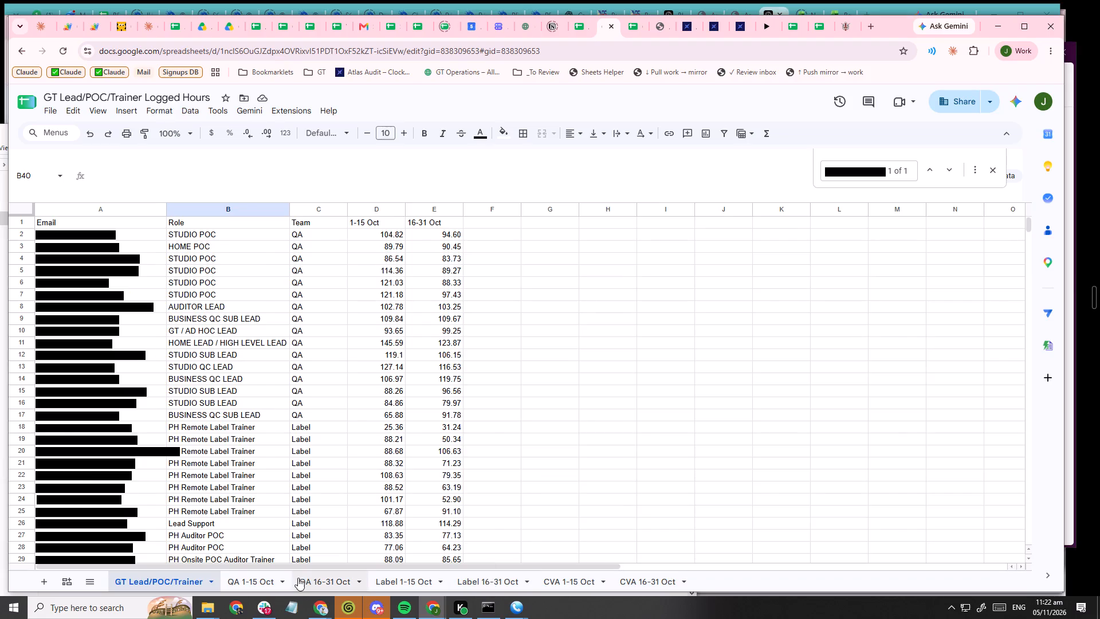
Examine the OT and logged hours less OT columns on the QA 16-31 Oct sheet.
{"action": "left_click", "coordinate": [316, 578]}
{"action": "scroll", "coordinate": [531, 328], "scroll_direction": "down", "scroll_amount": 5}
{"action": "scroll", "coordinate": [524, 328], "scroll_direction": "up", "scroll_amount": 11}
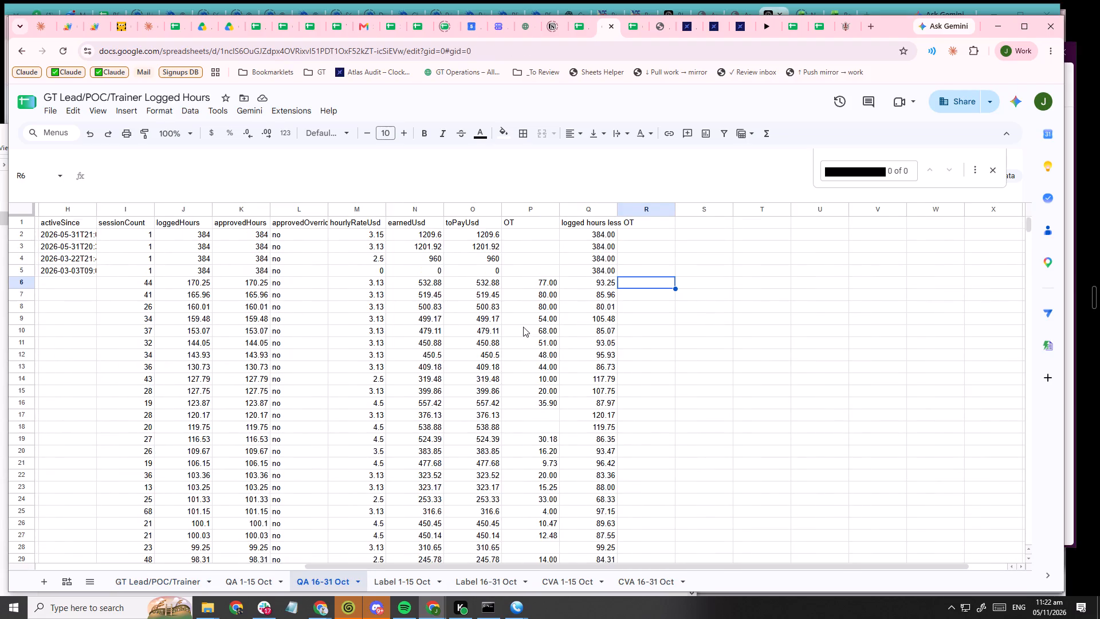
{"action": "scroll", "coordinate": [523, 327], "scroll_direction": "up", "scroll_amount": 2}
{"action": "scroll", "coordinate": [420, 290], "scroll_direction": "up", "scroll_amount": 2}
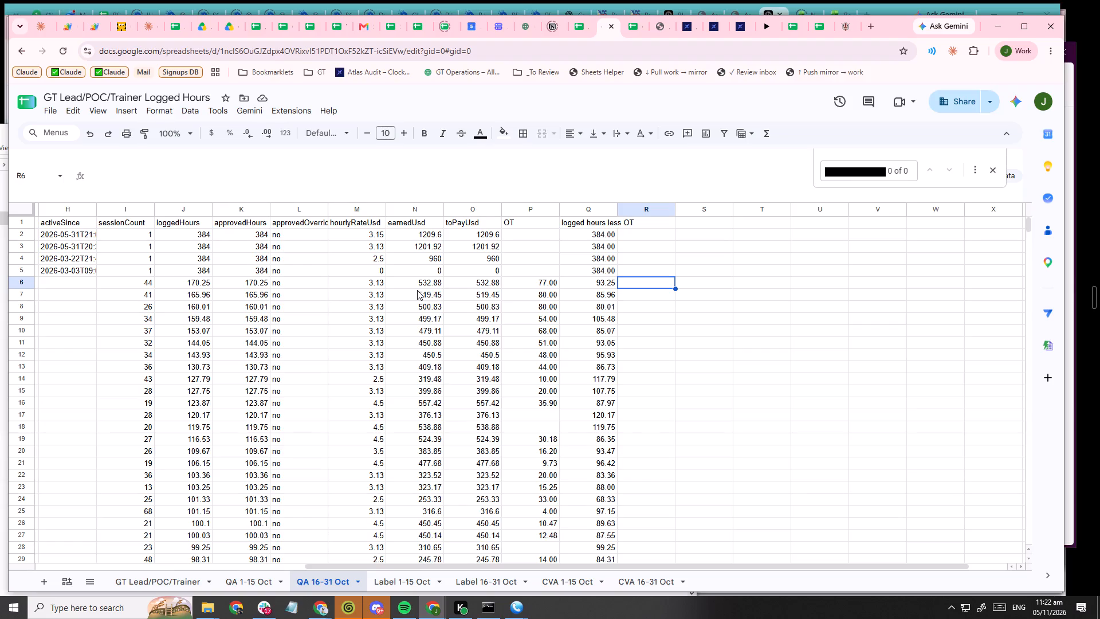
{"action": "scroll", "coordinate": [694, 320], "scroll_direction": "down", "scroll_amount": 1}
{"action": "scroll", "coordinate": [651, 365], "scroll_direction": "down", "scroll_amount": 6}
Look through the full list of sheets and unhide the QA Approved OT 16-31 Oct sheet.
{"action": "left_click", "coordinate": [88, 587]}
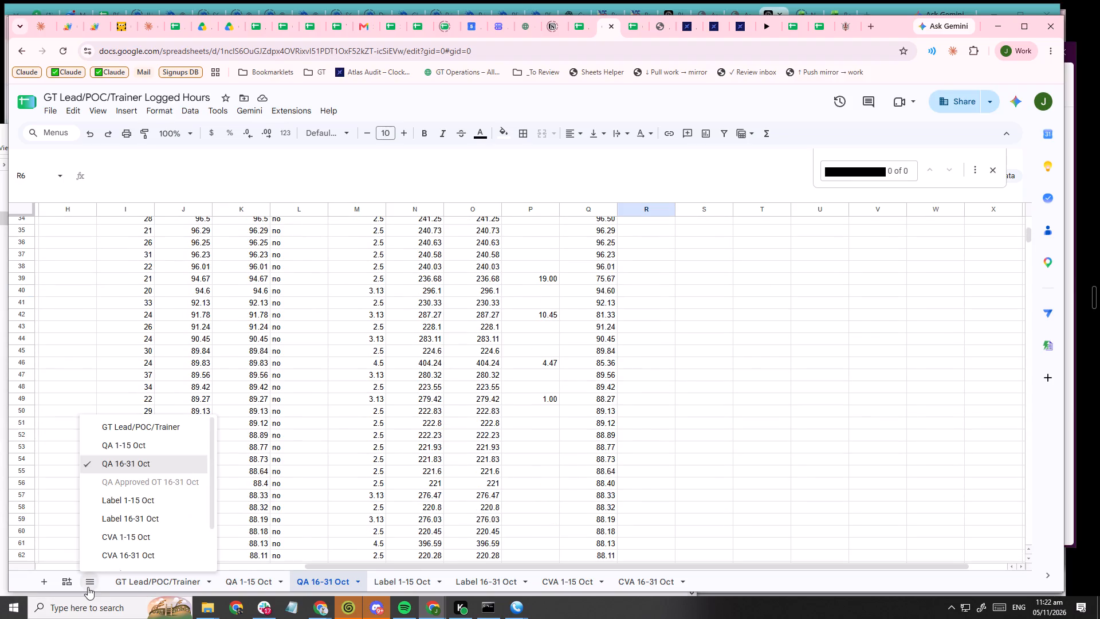
{"action": "scroll", "coordinate": [156, 479], "scroll_direction": "up", "scroll_amount": 2}
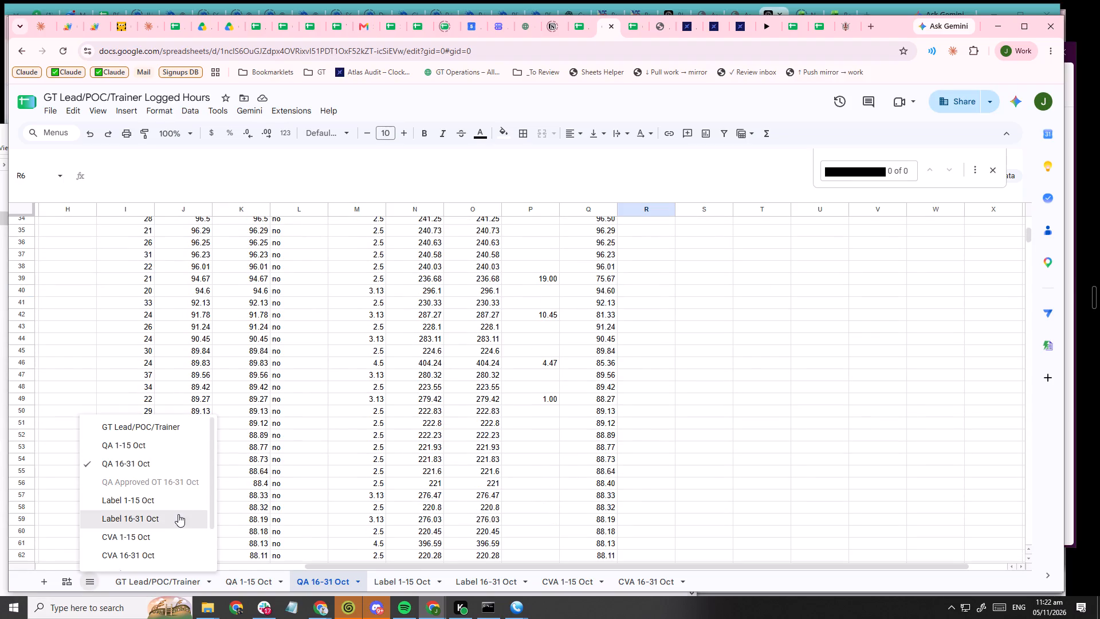
{"action": "scroll", "coordinate": [177, 492], "scroll_direction": "down", "scroll_amount": 3}
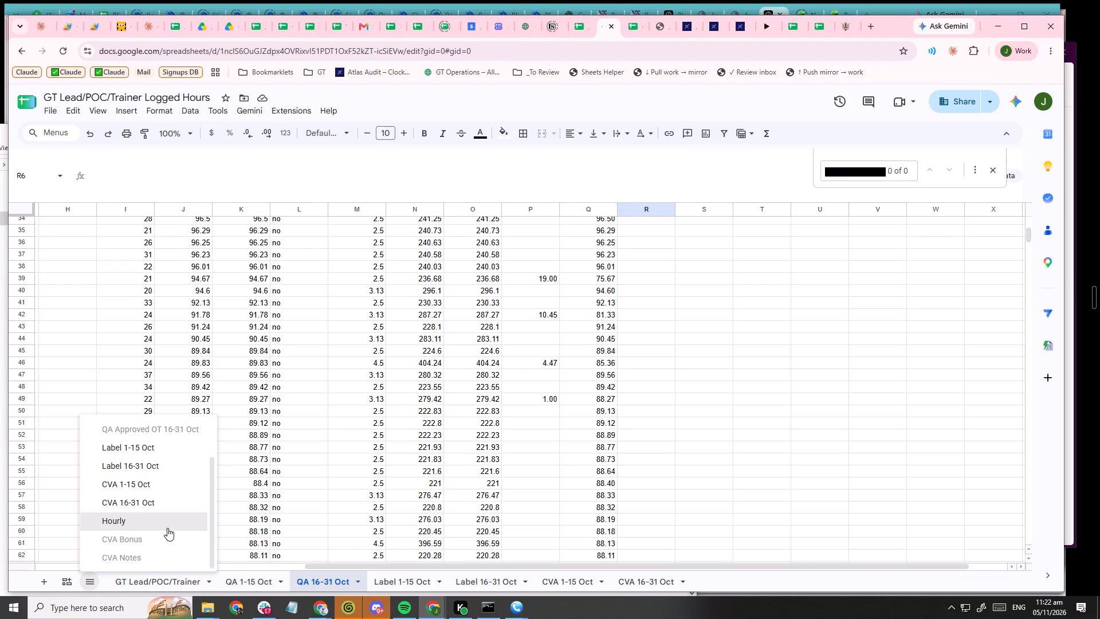
{"action": "scroll", "coordinate": [167, 527], "scroll_direction": "up", "scroll_amount": 1}
{"action": "scroll", "coordinate": [167, 527], "scroll_direction": "down", "scroll_amount": 1}
{"action": "scroll", "coordinate": [167, 527], "scroll_direction": "up", "scroll_amount": 2}
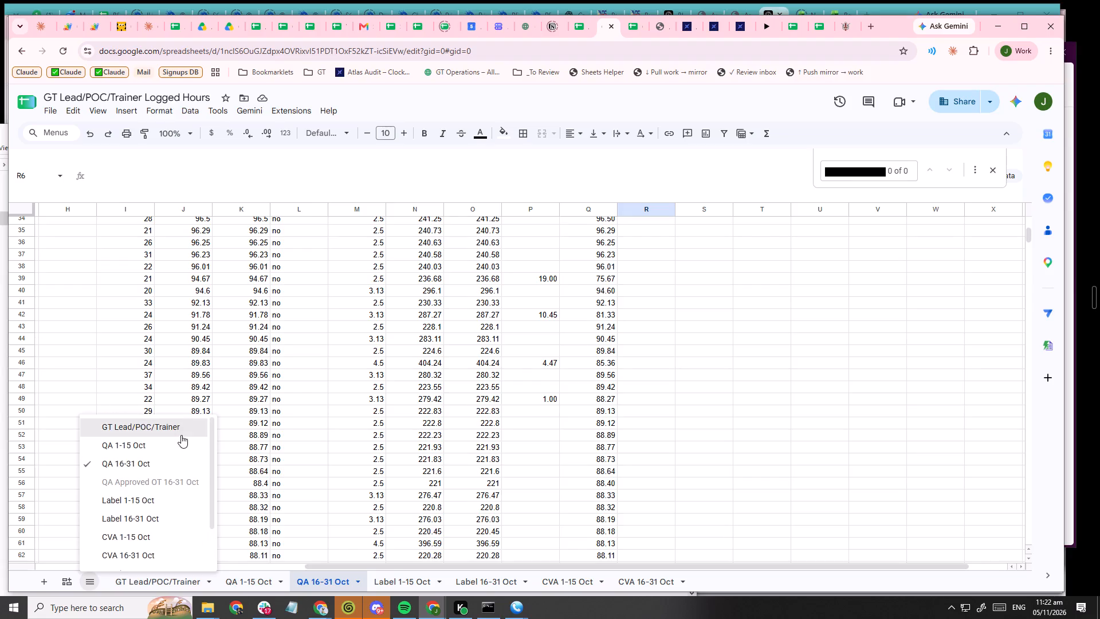
{"action": "left_click", "coordinate": [175, 479]}
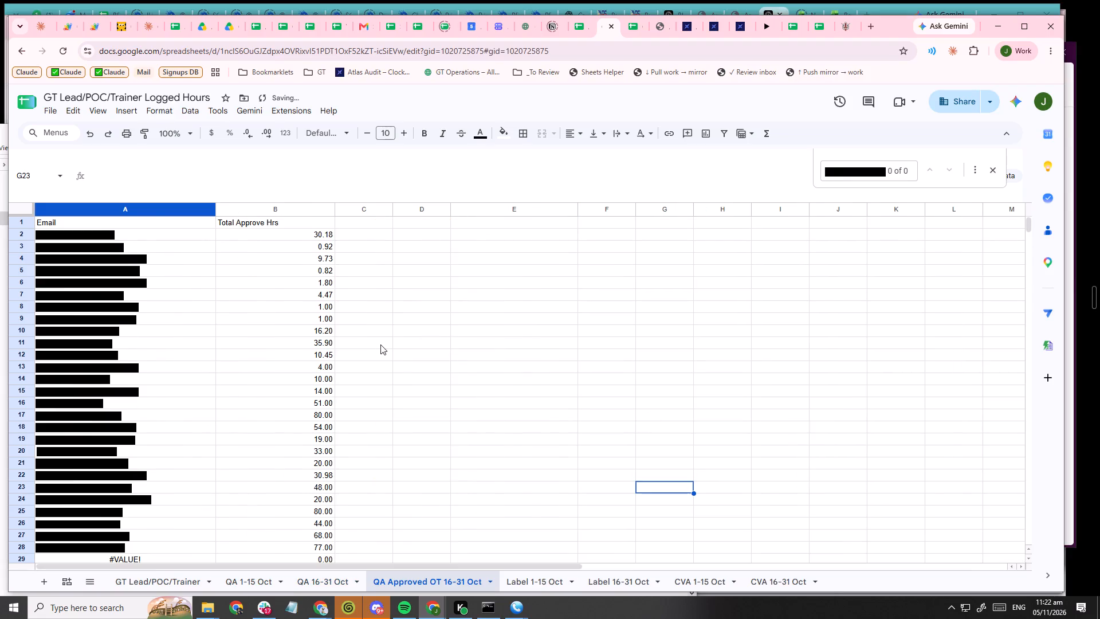
Examine the emails and Total Approve Hrs values on the QA Approved OT 16-31 Oct sheet.
{"action": "scroll", "coordinate": [378, 348], "scroll_direction": "down", "scroll_amount": 3}
{"action": "scroll", "coordinate": [386, 427], "scroll_direction": "down", "scroll_amount": 6}
{"action": "scroll", "coordinate": [386, 427], "scroll_direction": "up", "scroll_amount": 15}
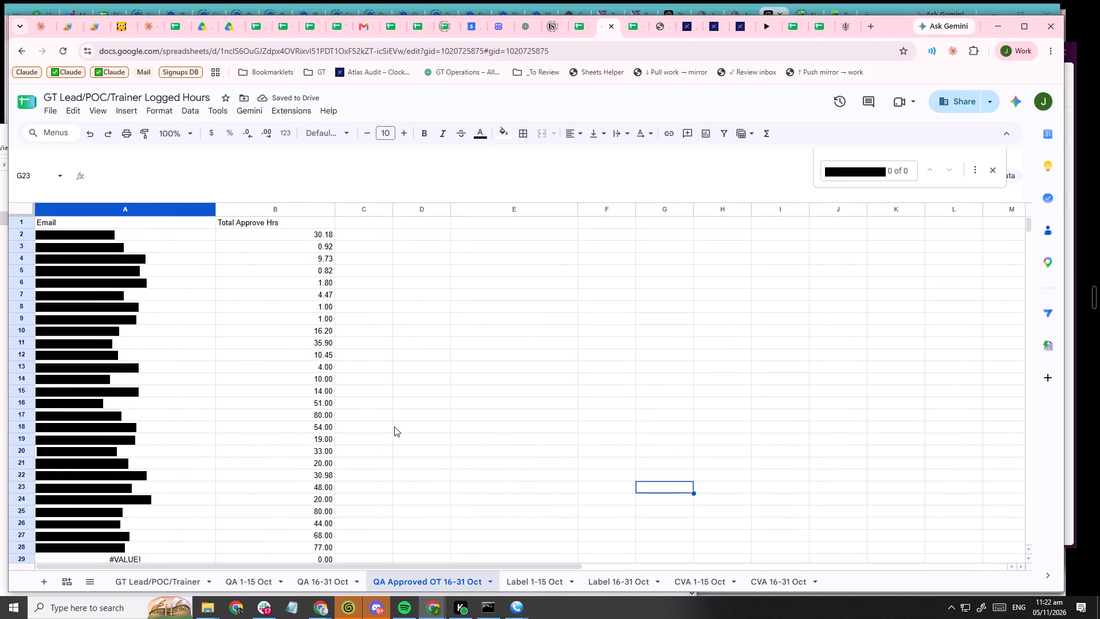
{"action": "scroll", "coordinate": [394, 426], "scroll_direction": "up", "scroll_amount": 1}
{"action": "scroll", "coordinate": [394, 426], "scroll_direction": "down", "scroll_amount": 3}
{"action": "scroll", "coordinate": [380, 416], "scroll_direction": "up", "scroll_amount": 6}
{"action": "scroll", "coordinate": [380, 416], "scroll_direction": "down", "scroll_amount": 3}
{"action": "left_click", "coordinate": [311, 363]}
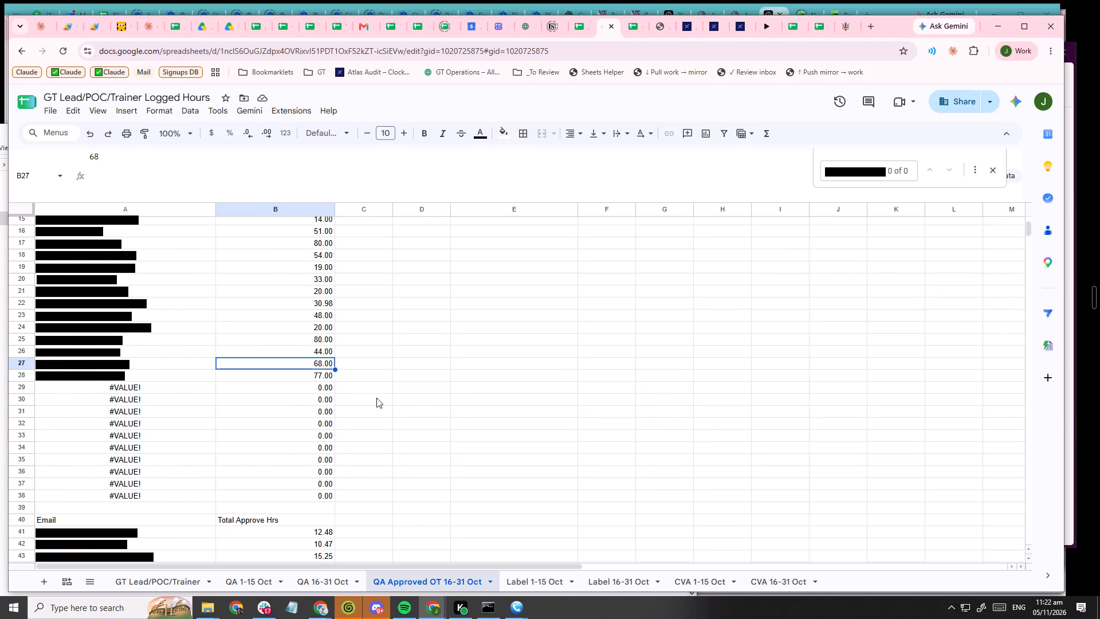
{"action": "scroll", "coordinate": [381, 399], "scroll_direction": "up", "scroll_amount": 3}
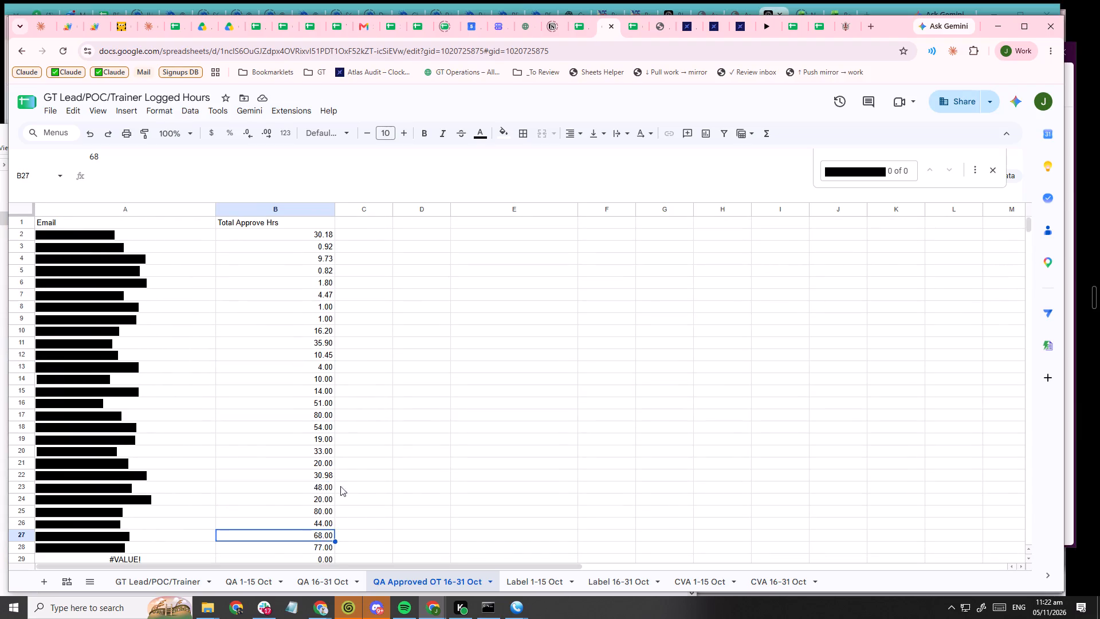
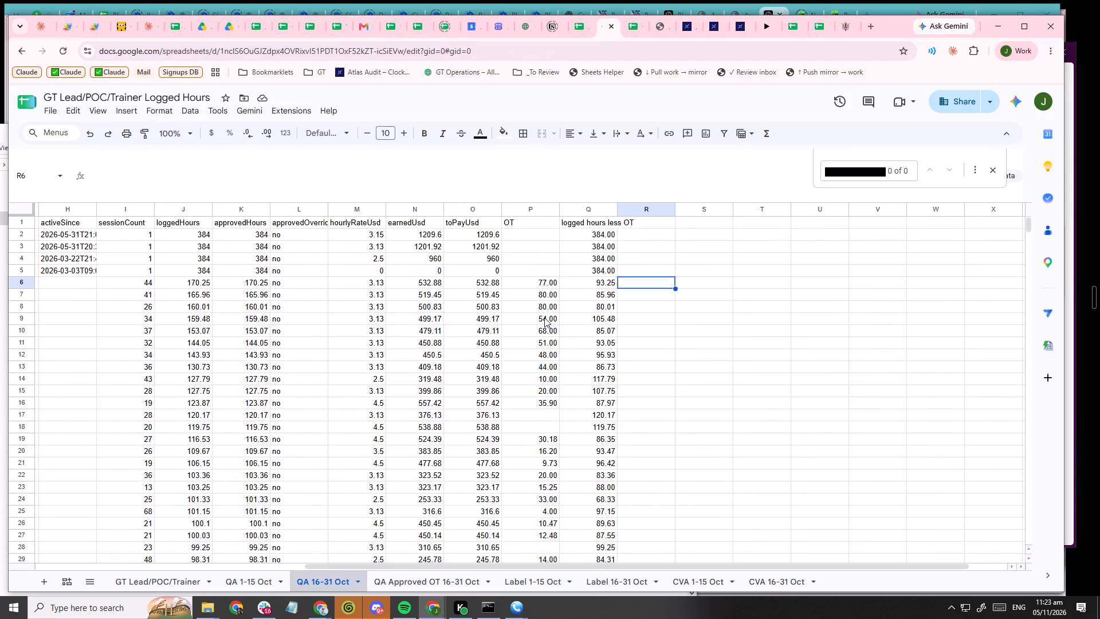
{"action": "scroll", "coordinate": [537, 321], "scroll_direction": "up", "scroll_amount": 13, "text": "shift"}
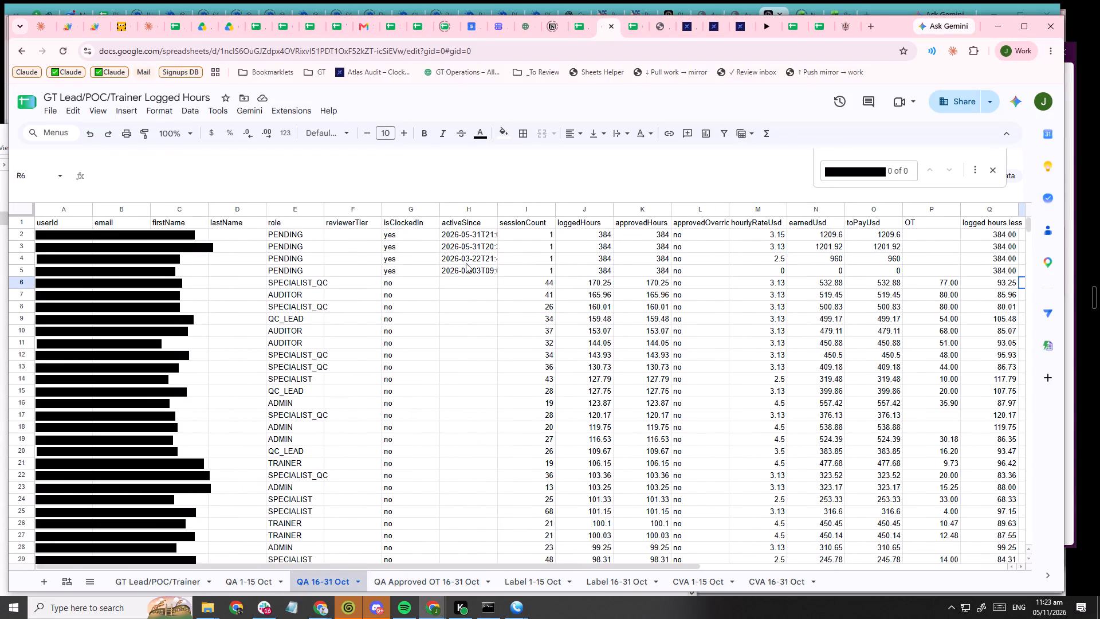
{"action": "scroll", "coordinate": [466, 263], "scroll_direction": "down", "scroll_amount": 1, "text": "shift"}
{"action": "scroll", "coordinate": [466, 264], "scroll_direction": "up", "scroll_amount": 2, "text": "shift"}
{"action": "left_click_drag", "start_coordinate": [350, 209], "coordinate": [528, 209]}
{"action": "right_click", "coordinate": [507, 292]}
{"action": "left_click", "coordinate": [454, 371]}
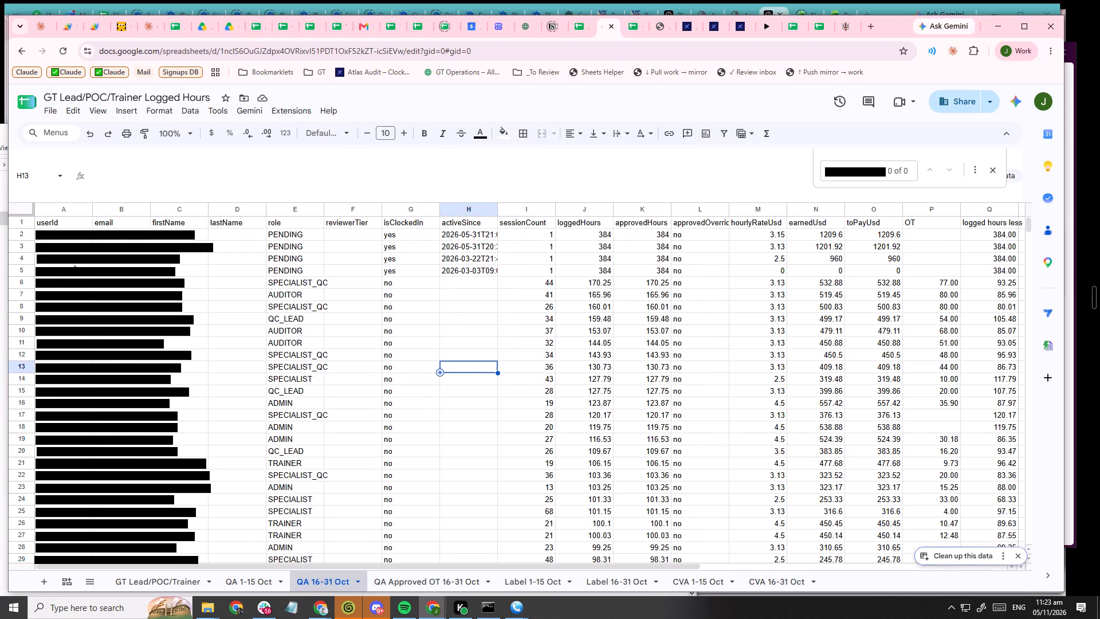
Freeze the first two columns, userId and email, on the QA 16-31 Oct sheet.
{"action": "left_click", "coordinate": [102, 210]}
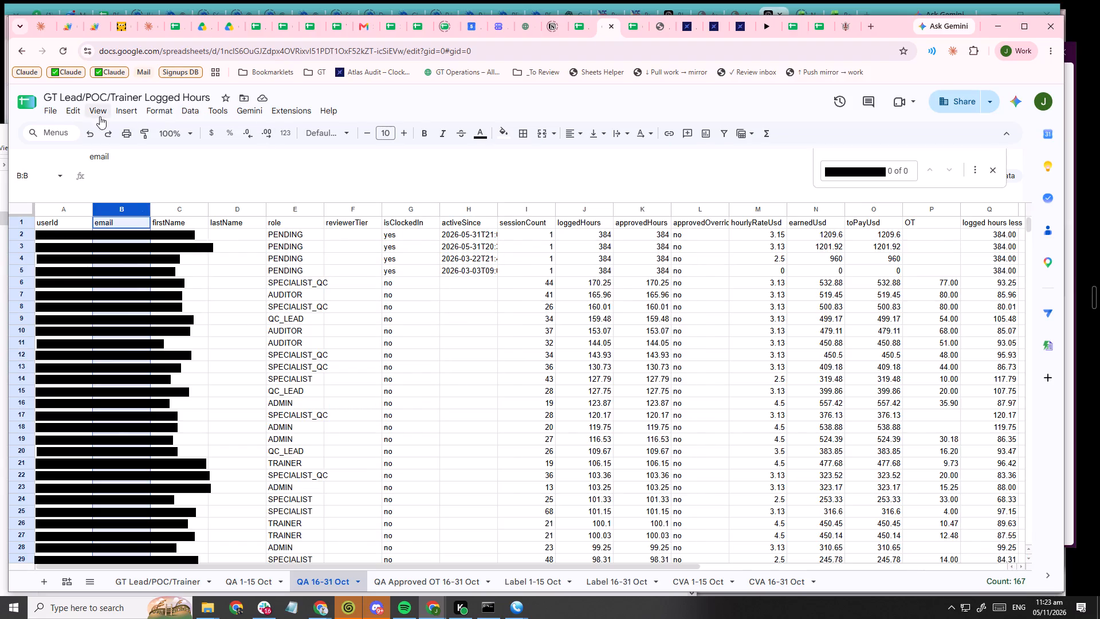
{"action": "left_click", "coordinate": [105, 113]}
{"action": "left_click", "coordinate": [122, 152]}
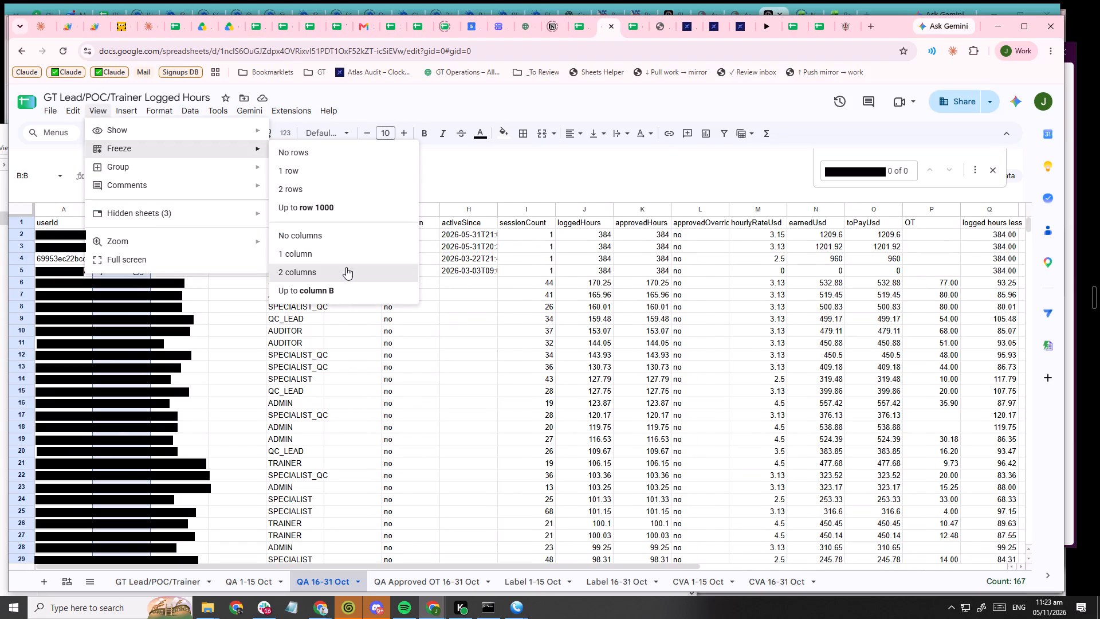
{"action": "left_click", "coordinate": [346, 267]}
Capture a 1815x688 screenshot area of the QA 16-31 Oct grid, showing userId and email beside sessionCount through logged hours less OT.
{"action": "scroll", "coordinate": [553, 305], "scroll_direction": "down", "scroll_amount": 9, "text": "shift"}
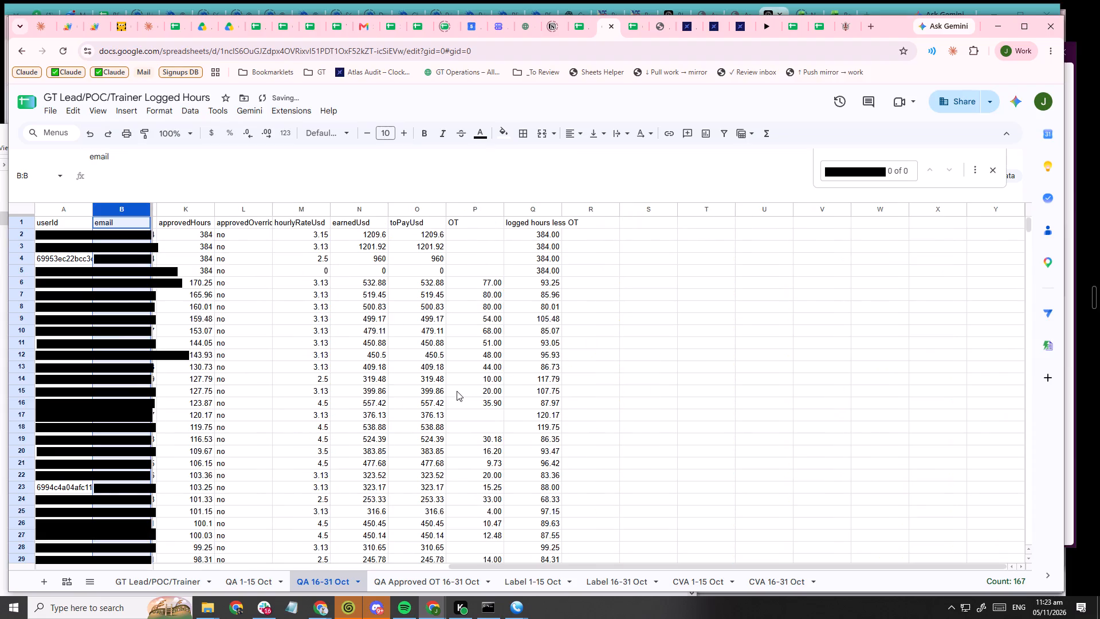
{"action": "scroll", "coordinate": [292, 390], "scroll_direction": "up", "scroll_amount": 2, "text": "shift"}
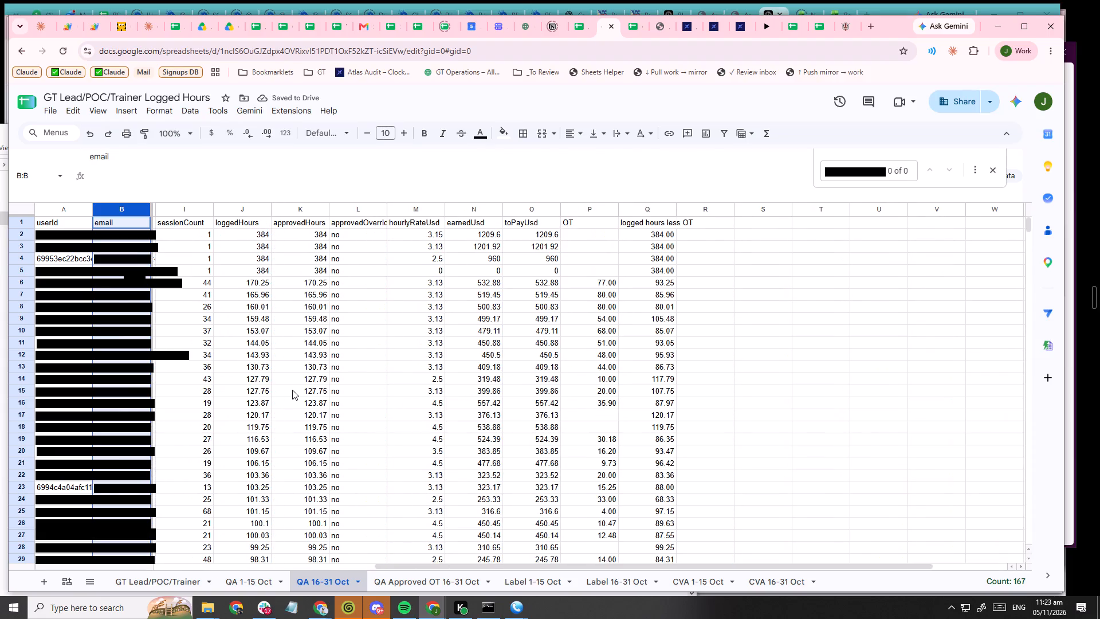
{"action": "scroll", "coordinate": [294, 387], "scroll_direction": "down", "scroll_amount": 1}
{"action": "scroll", "coordinate": [294, 387], "scroll_direction": "up", "scroll_amount": 2}
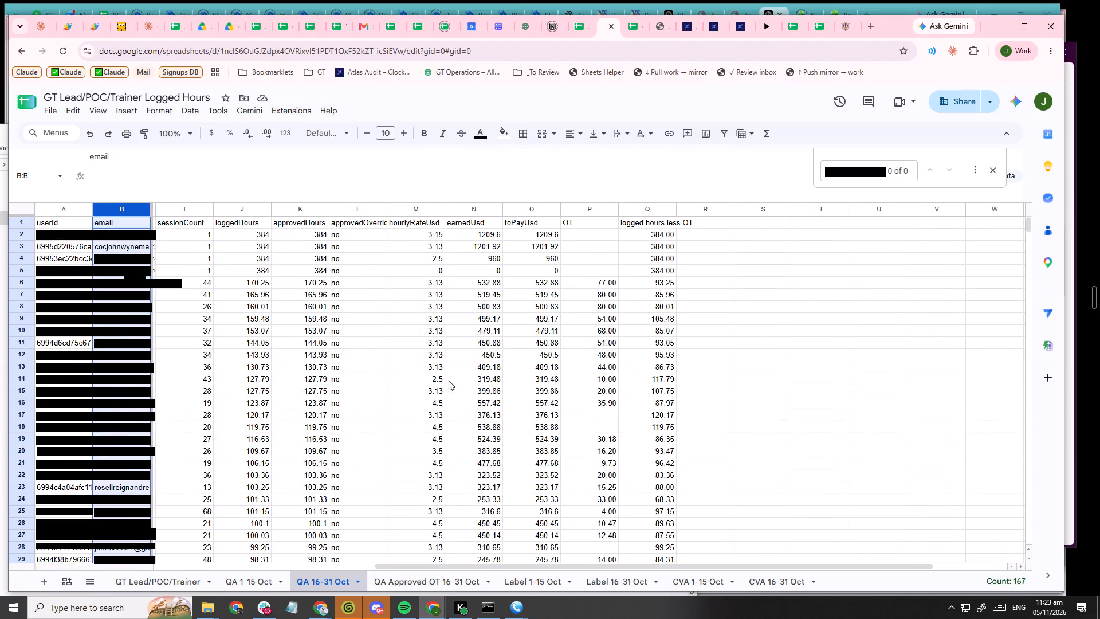
{"action": "key", "text": "Print"}
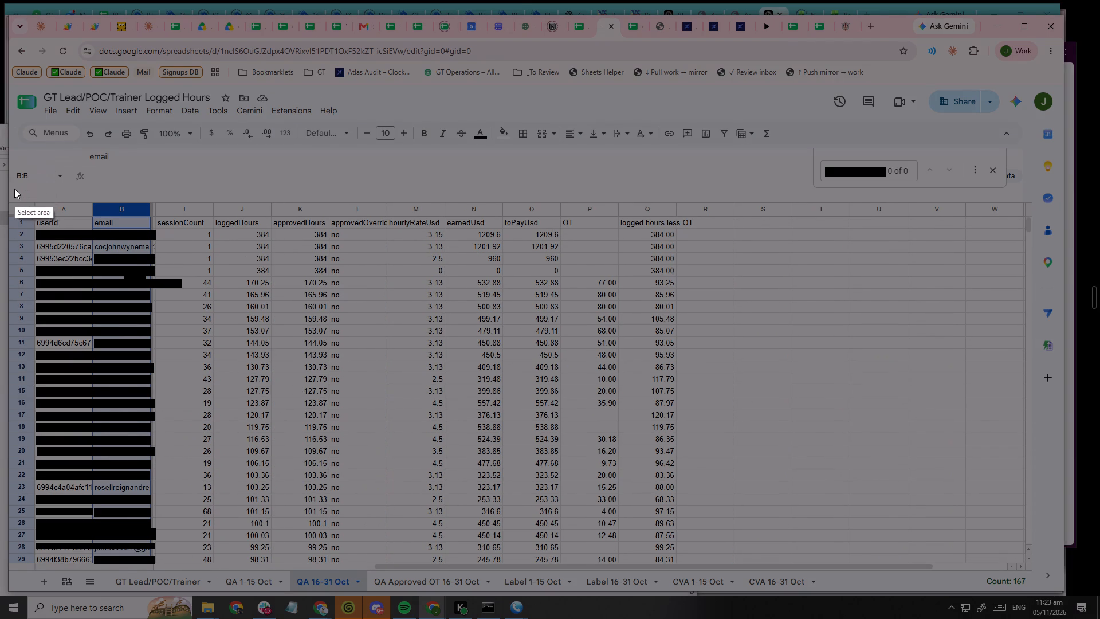
{"action": "left_click_drag", "start_coordinate": [2, 194], "coordinate": [1042, 588]}
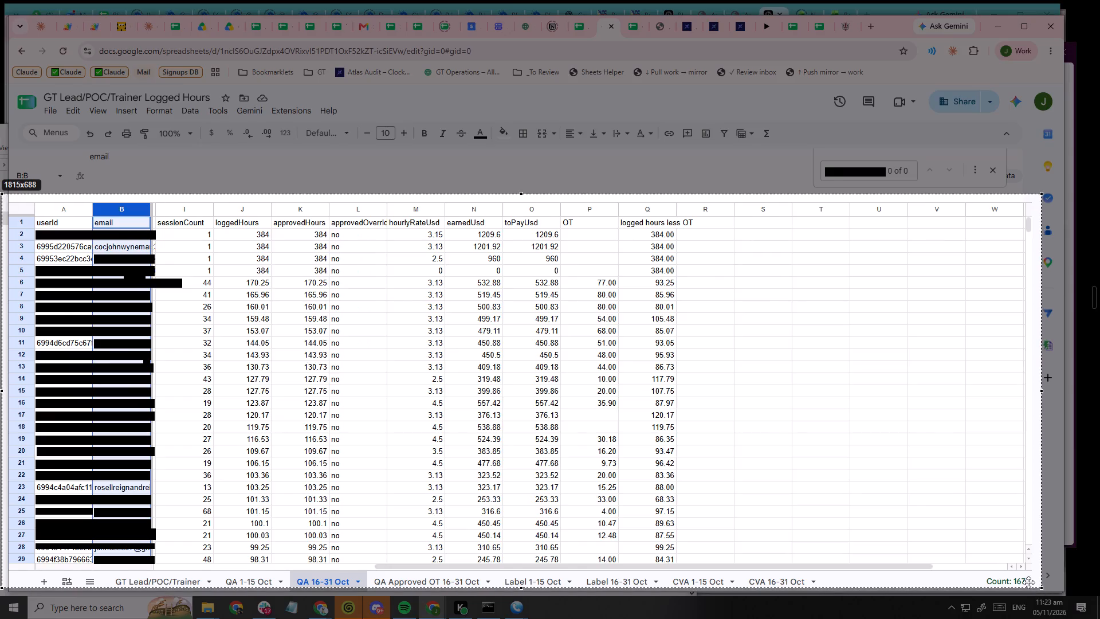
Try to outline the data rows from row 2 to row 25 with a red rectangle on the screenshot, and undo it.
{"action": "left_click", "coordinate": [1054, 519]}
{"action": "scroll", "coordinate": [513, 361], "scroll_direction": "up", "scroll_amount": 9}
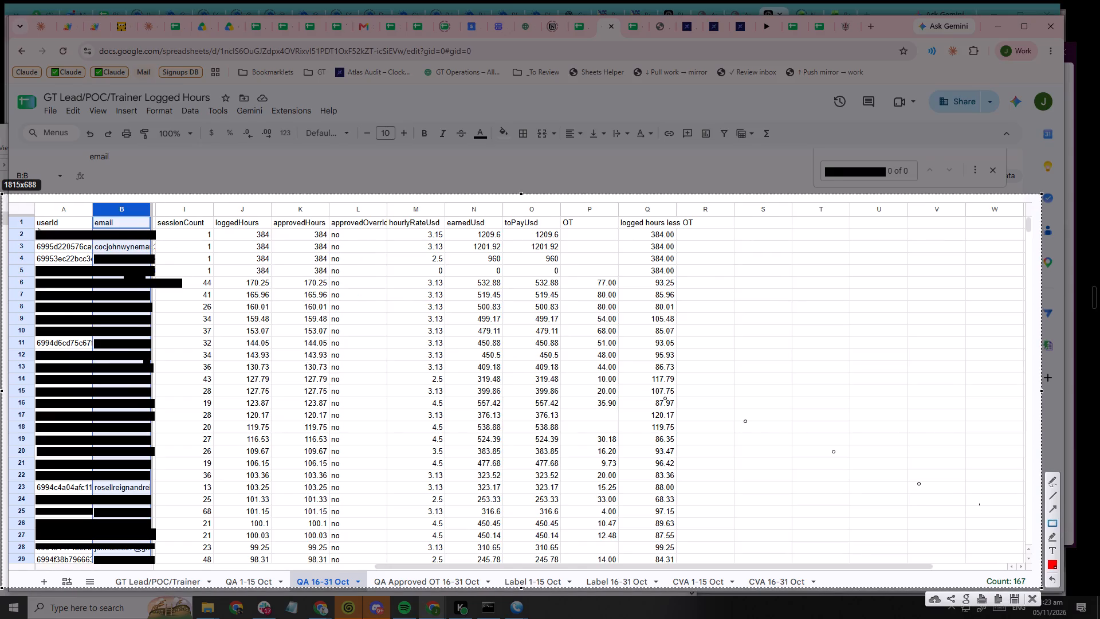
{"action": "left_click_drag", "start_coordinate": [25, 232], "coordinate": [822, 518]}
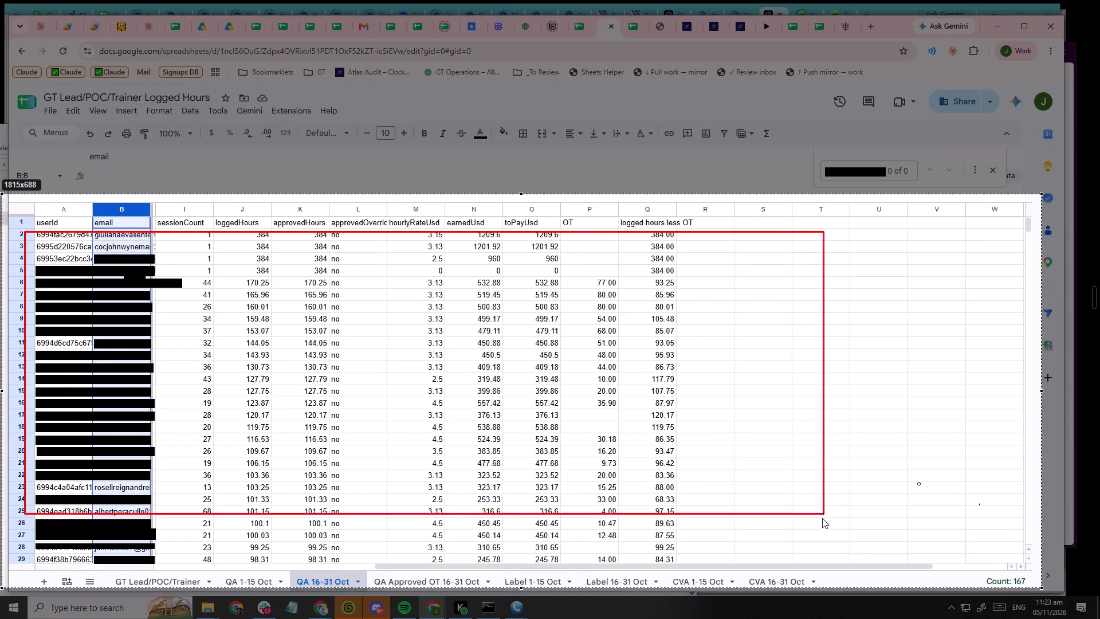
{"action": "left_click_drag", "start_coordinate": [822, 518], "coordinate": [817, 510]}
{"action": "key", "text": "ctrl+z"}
Draw a red rectangle on the screenshot around the table from the column headers to row 27, enclosing the logged hours less OT column.
{"action": "left_click", "coordinate": [1055, 520]}
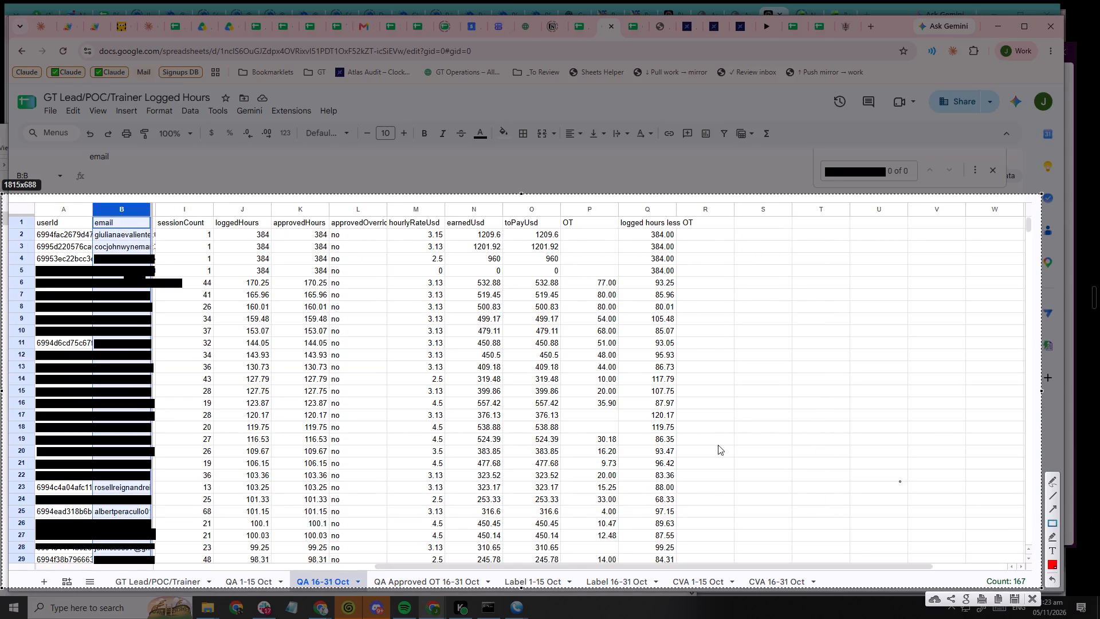
{"action": "scroll", "coordinate": [474, 409], "scroll_direction": "up", "scroll_amount": 4}
{"action": "left_click_drag", "start_coordinate": [24, 207], "coordinate": [737, 537]}
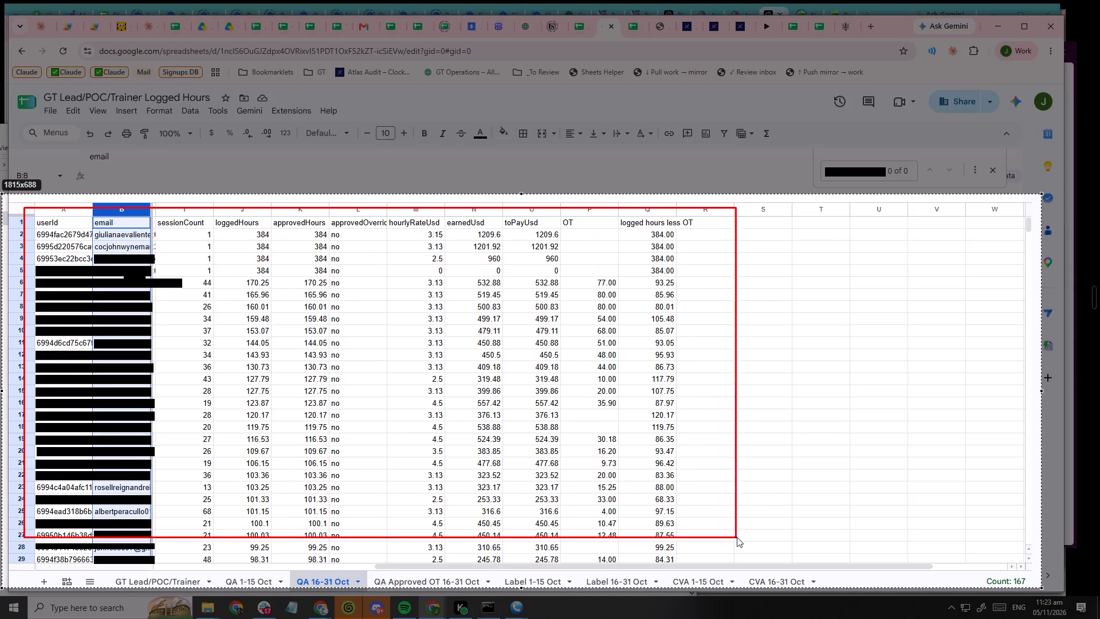
{"action": "left_click_drag", "start_coordinate": [737, 537], "coordinate": [759, 545]}
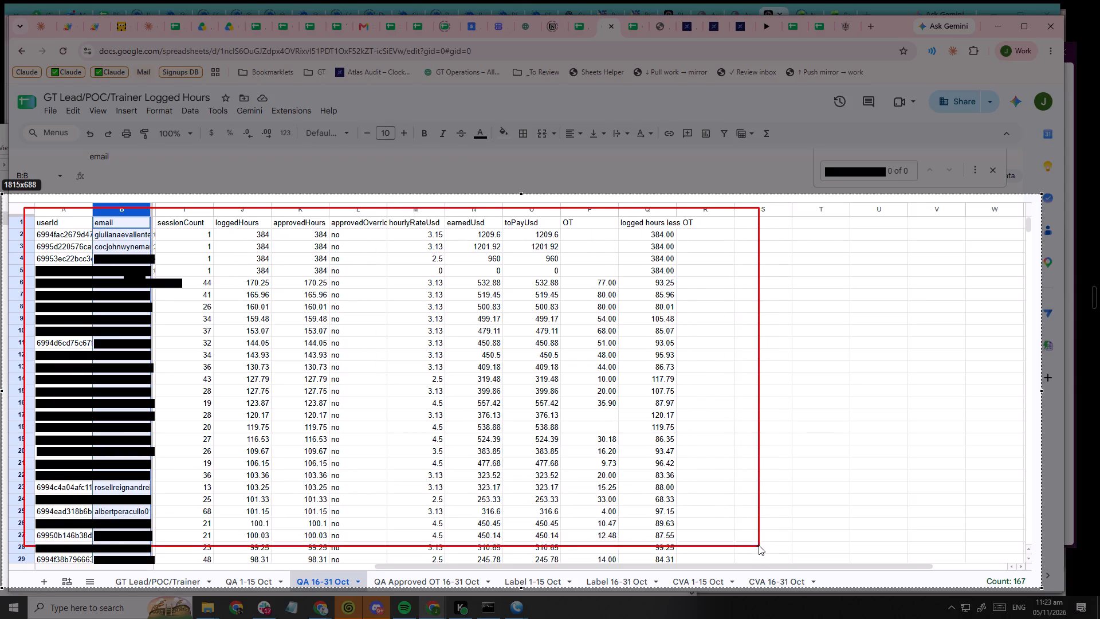
{"action": "left_click_drag", "start_coordinate": [759, 545], "coordinate": [708, 543]}
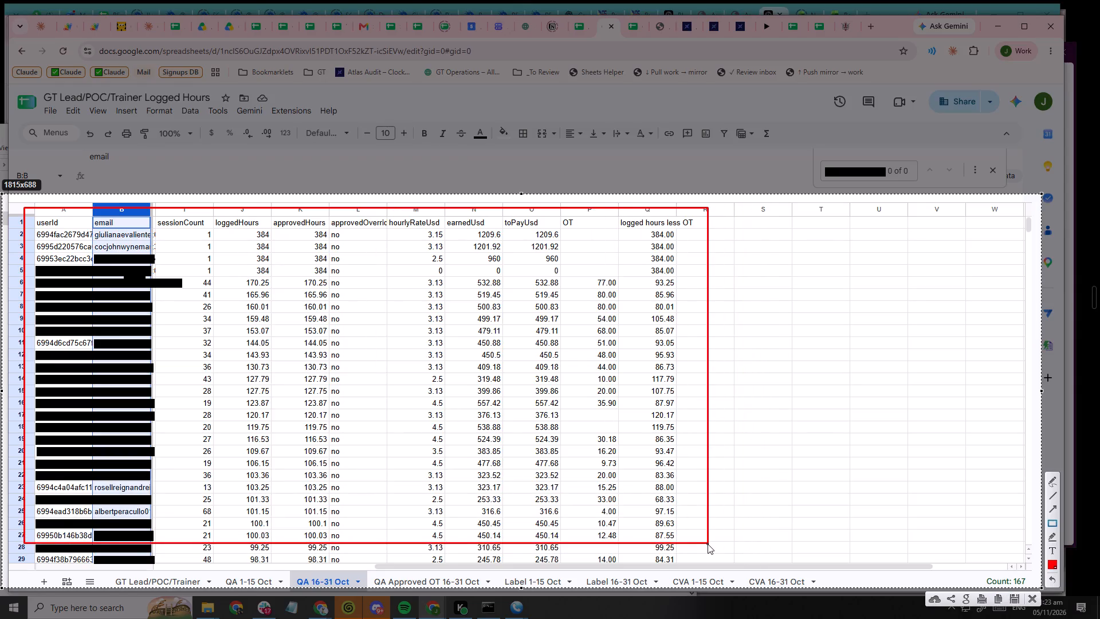